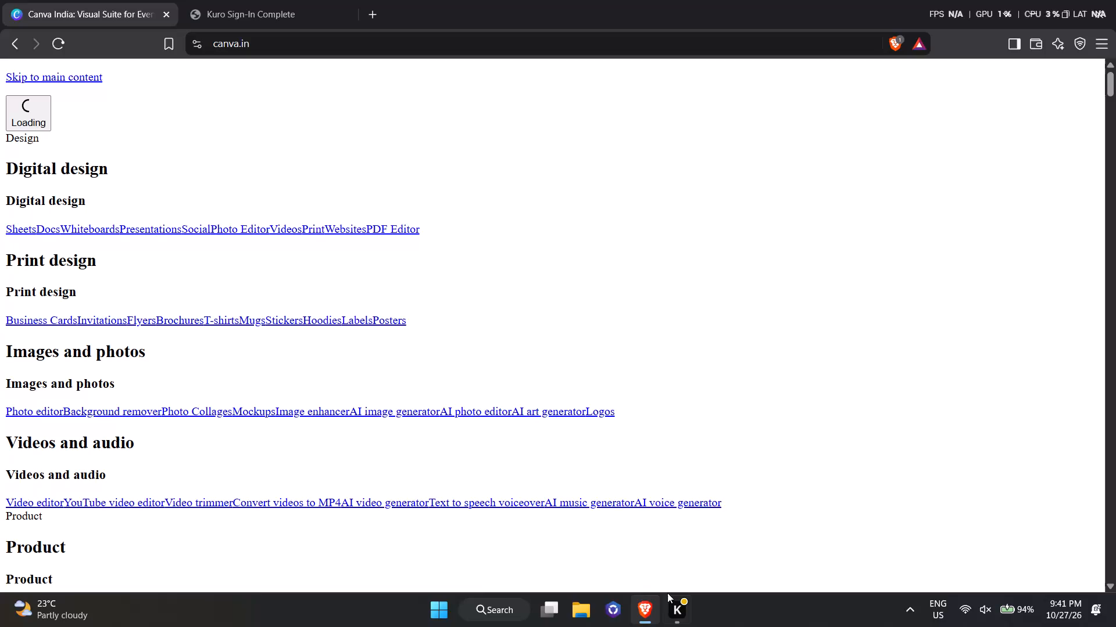
Reload the Canva home page and log in to the account.
{"action": "left_click", "coordinate": [920, 614]}
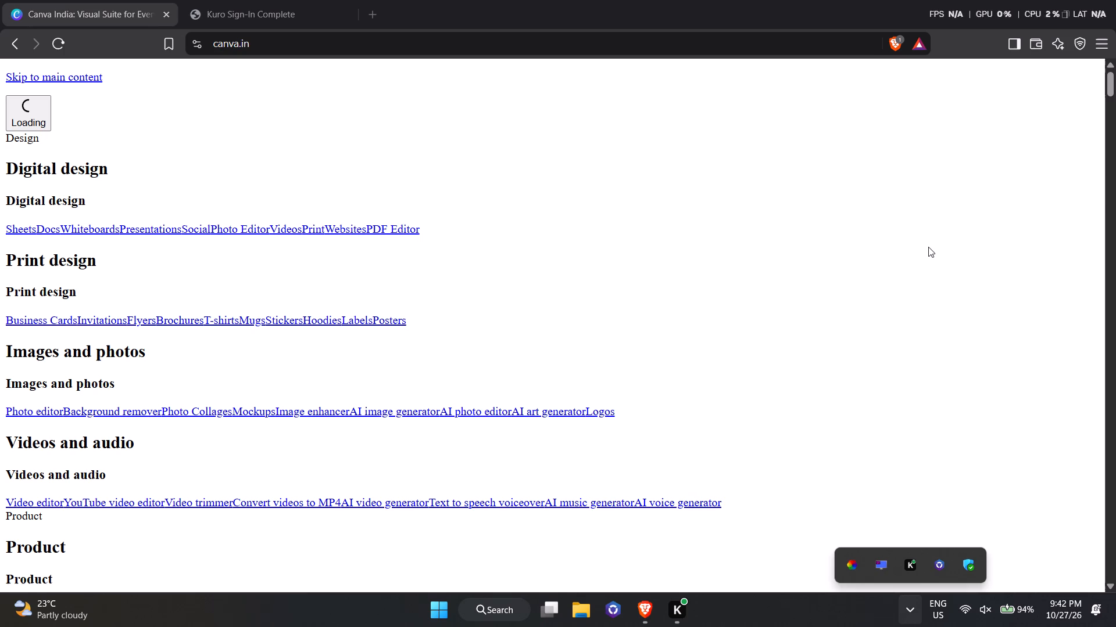
{"action": "key", "text": "ctrl+r"}
{"action": "left_click_drag", "start_coordinate": [1043, 143], "coordinate": [1062, 147]}
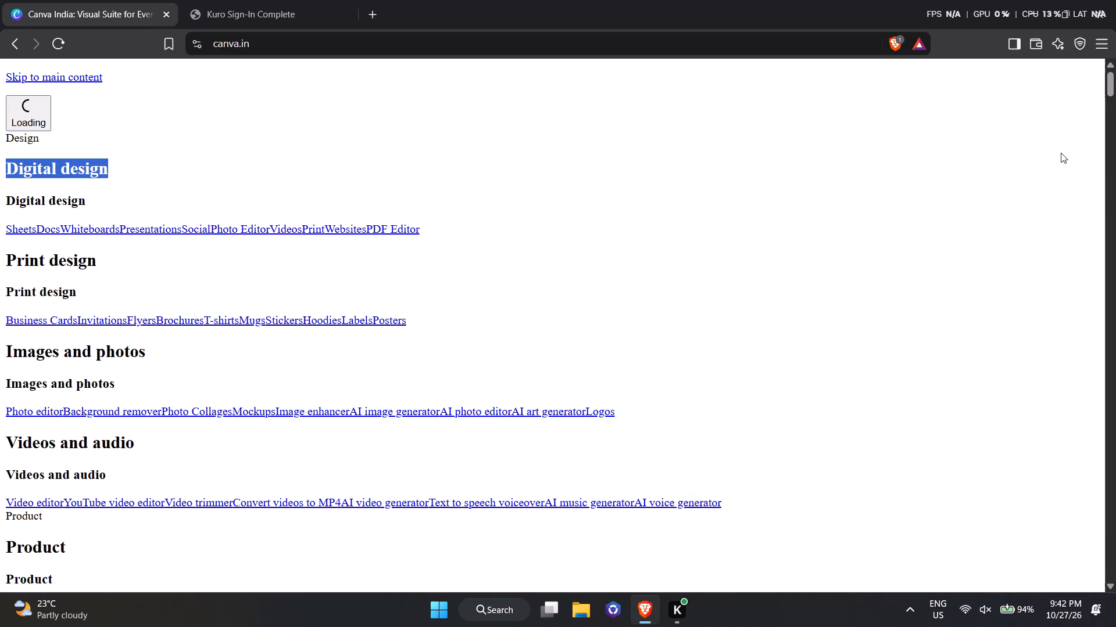
{"action": "key", "text": "ctrl+r"}
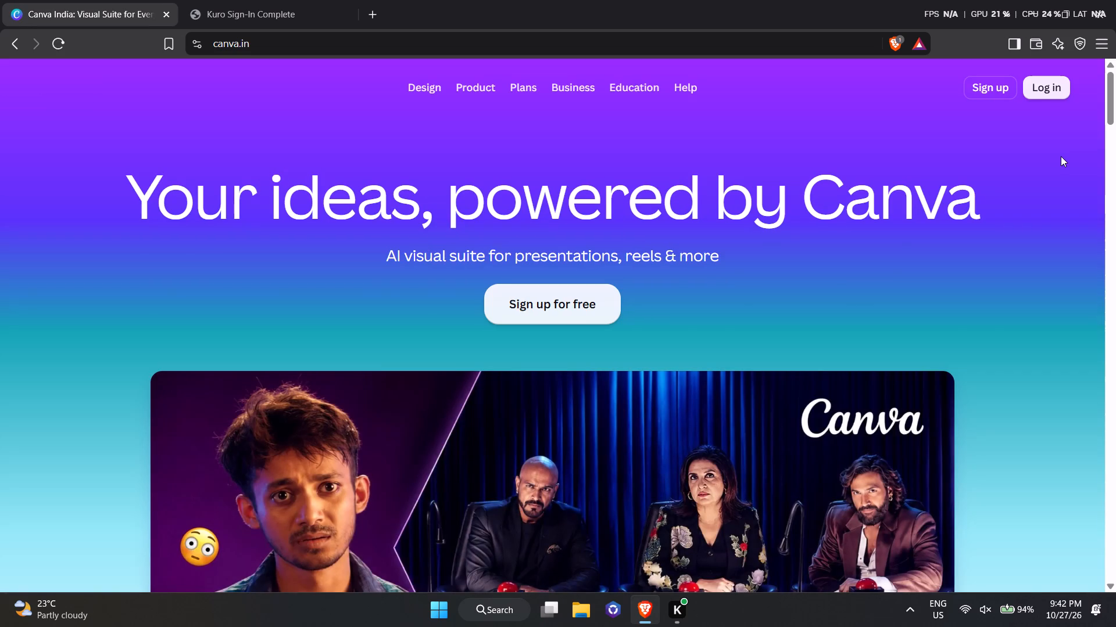
{"action": "left_click", "coordinate": [1040, 90]}
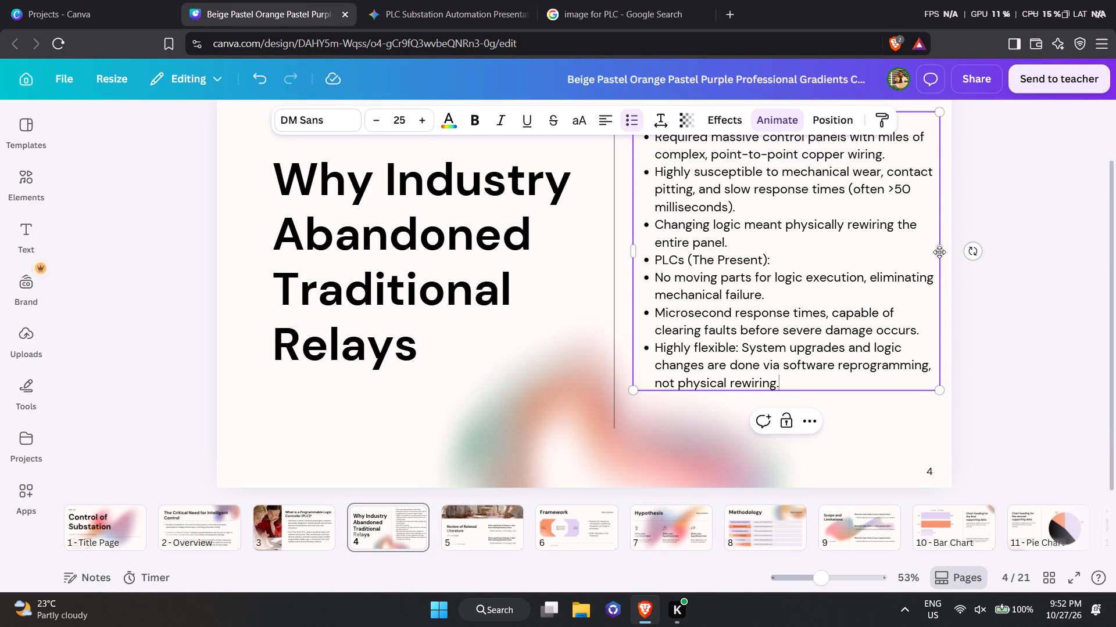
{"action": "scroll", "coordinate": [865, 282], "scroll_direction": "up", "scroll_amount": 2}
{"action": "left_click_drag", "start_coordinate": [880, 185], "coordinate": [721, 189]}
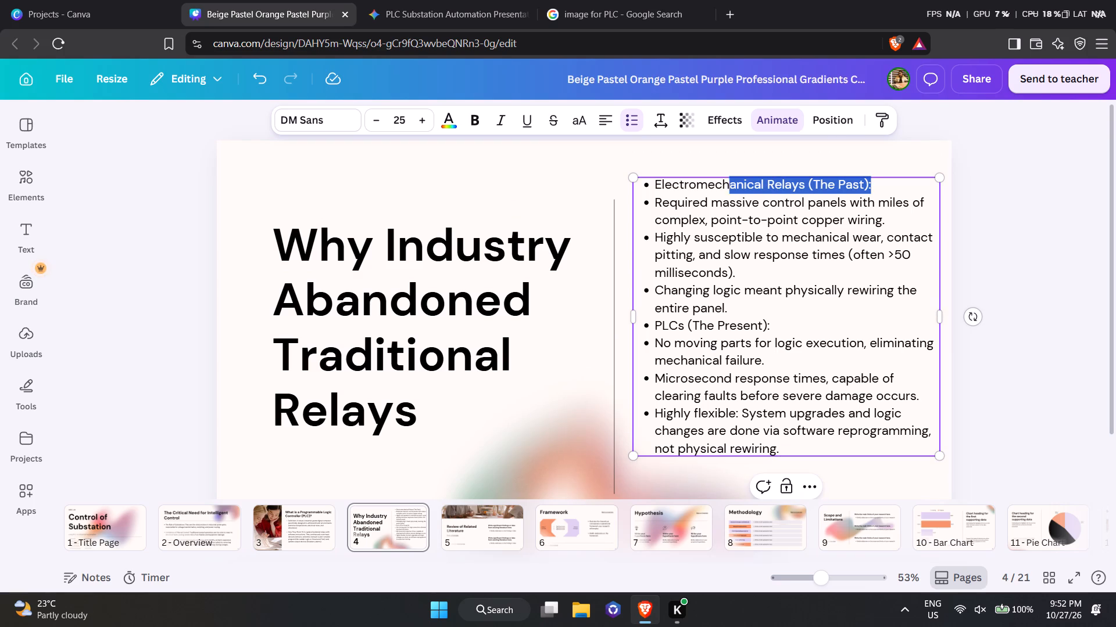
{"action": "left_click_drag", "start_coordinate": [721, 189], "coordinate": [651, 178]}
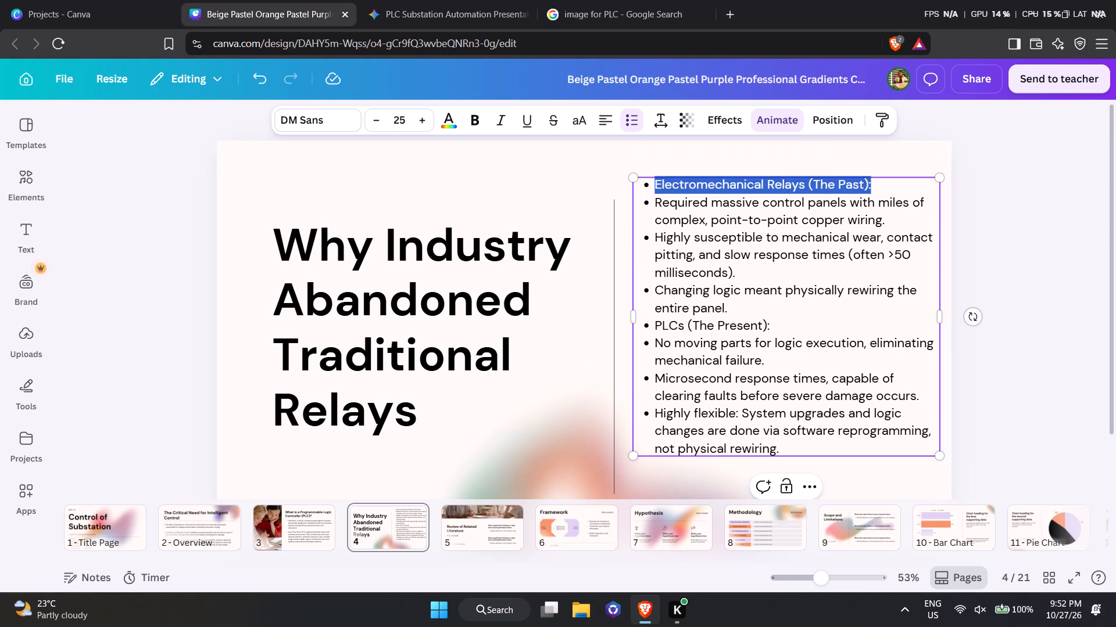
{"action": "left_click_drag", "start_coordinate": [651, 178], "coordinate": [649, 178]}
{"action": "key", "text": "ctrl+b"}
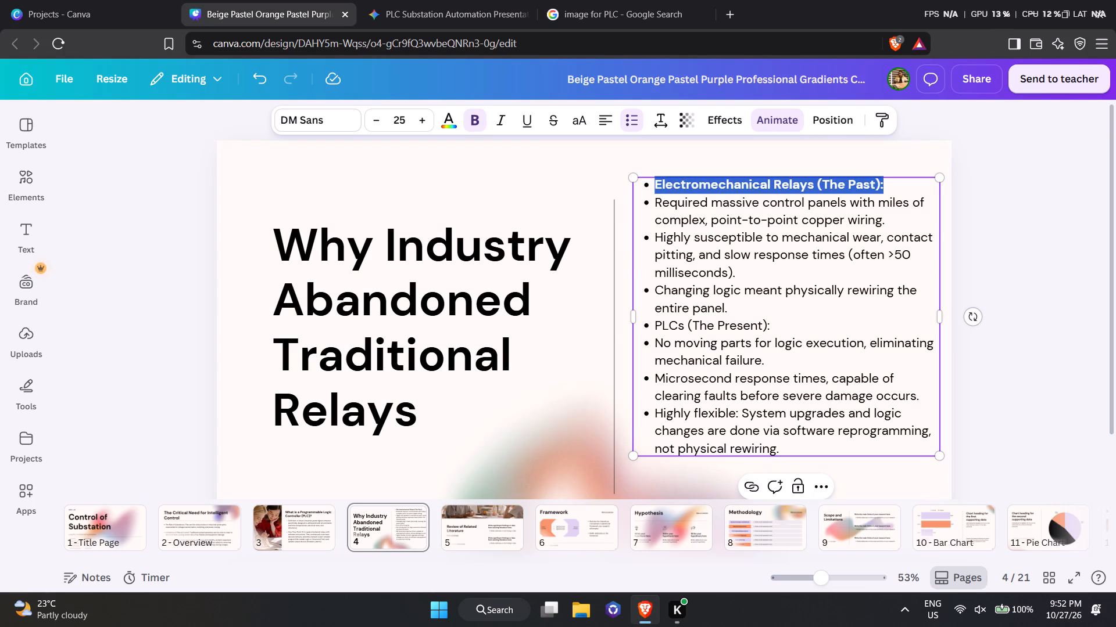
{"action": "left_click", "coordinate": [652, 185]}
{"action": "key", "text": "BackSpace"}
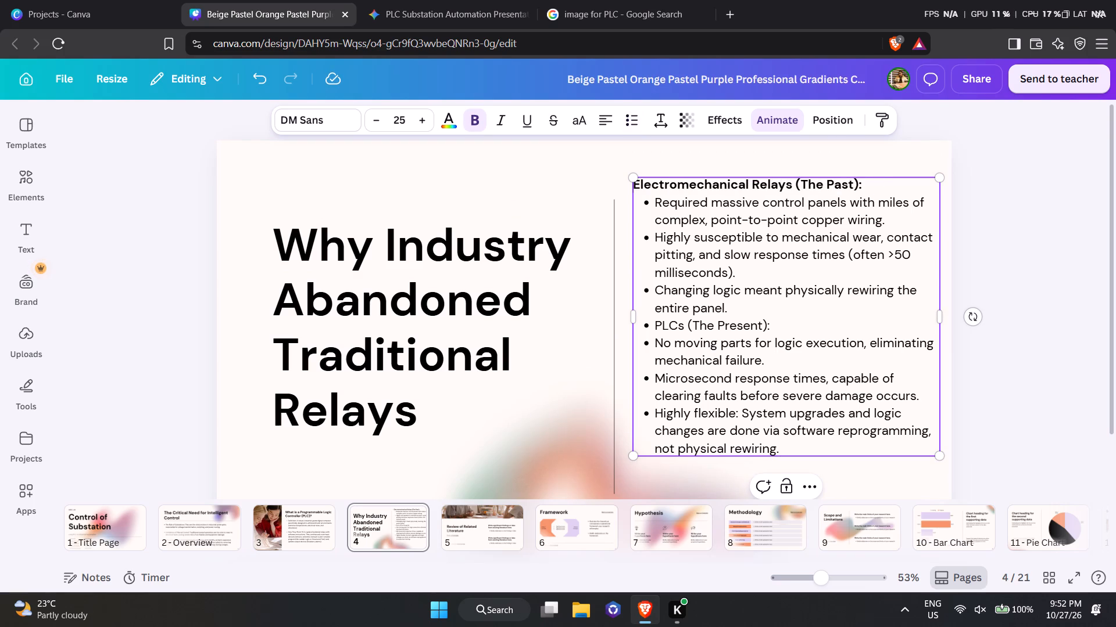
Make "PLCs (The Present):" on page 4 a bold subheading without a bullet.
{"action": "left_click_drag", "start_coordinate": [782, 323], "coordinate": [648, 321]}
{"action": "key", "text": "ctrl+b"}
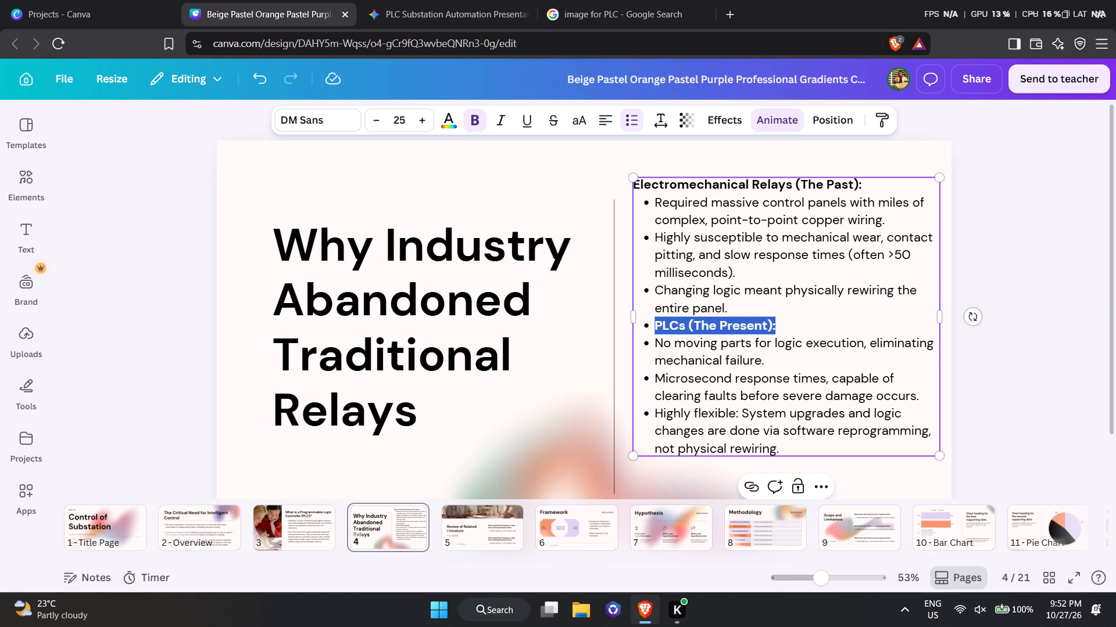
{"action": "left_click", "coordinate": [652, 324]}
{"action": "key", "text": "BackSpace"}
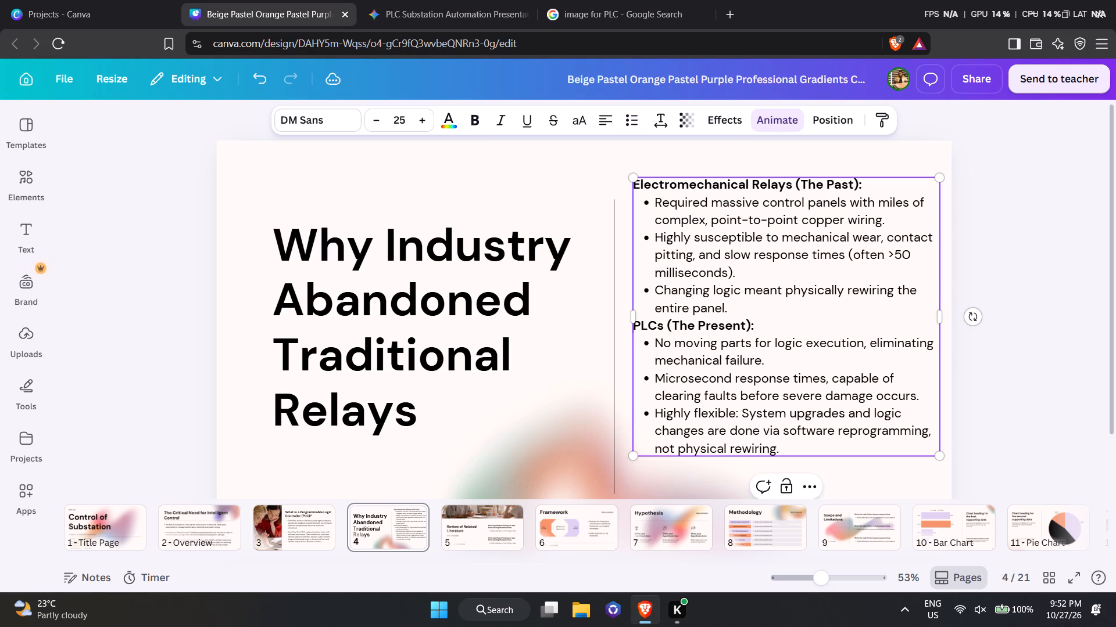
Enlarge page 4's subheadings "PLCs (The Present):" and "Electromechanical Relays (The Past):" by two font-size points each.
{"action": "left_click_drag", "start_coordinate": [767, 327], "coordinate": [631, 326]}
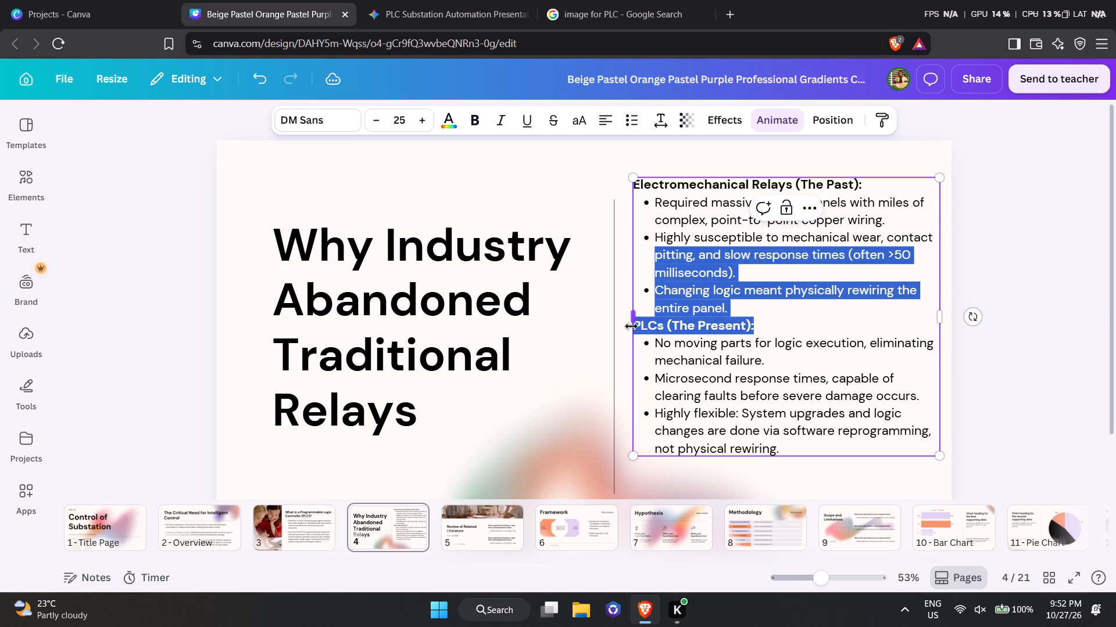
{"action": "left_click_drag", "start_coordinate": [631, 326], "coordinate": [635, 330]}
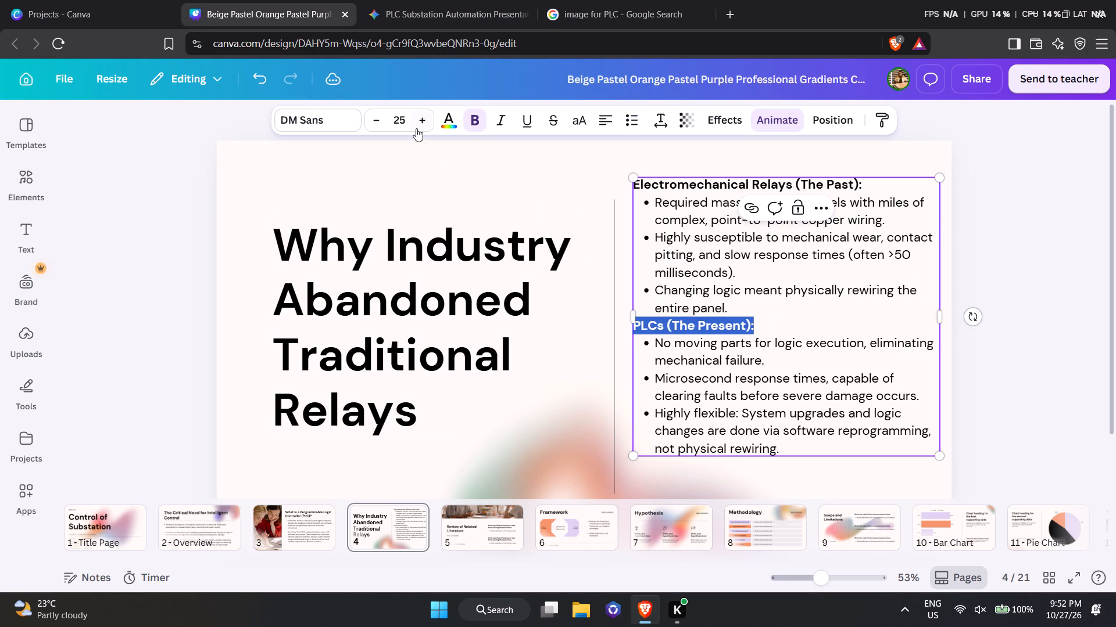
{"action": "double_click", "coordinate": [421, 124]}
{"action": "left_click", "coordinate": [877, 185]}
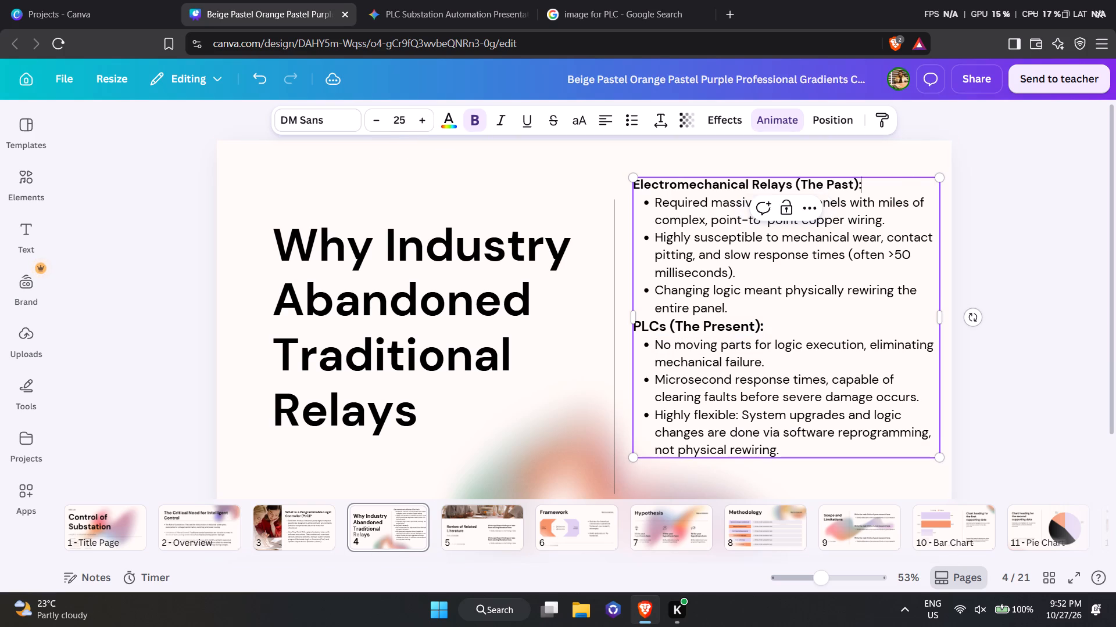
{"action": "left_click_drag", "start_coordinate": [877, 185], "coordinate": [667, 187]}
{"action": "double_click", "coordinate": [427, 120]}
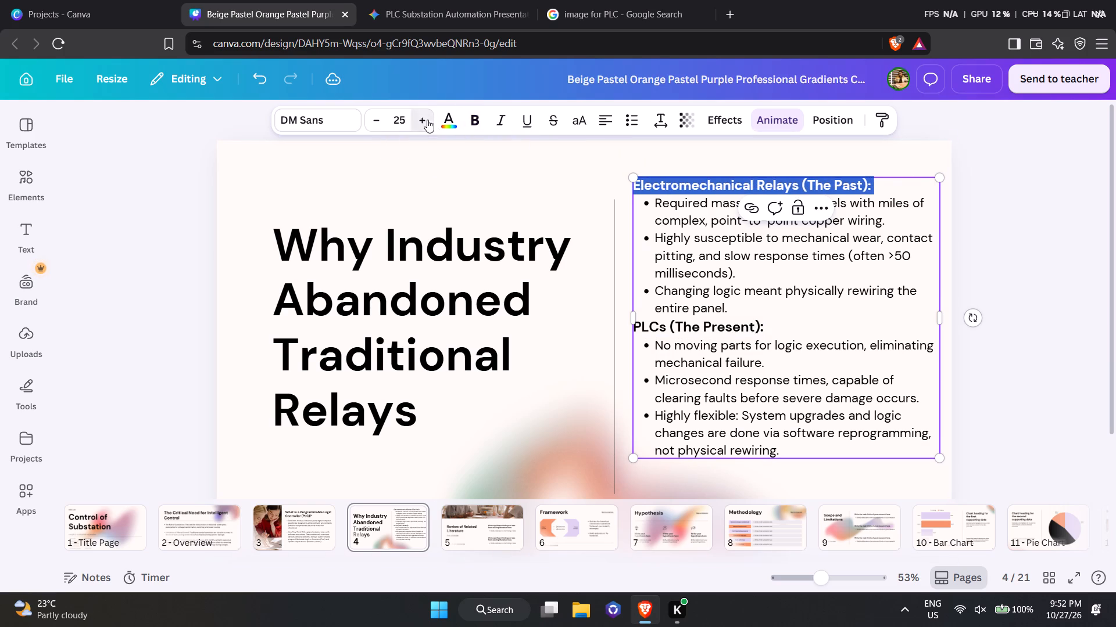
{"action": "left_click", "coordinate": [1017, 284]}
Move page 4's bullet text box down until it is vertically centred on the page.
{"action": "scroll", "coordinate": [881, 294], "scroll_direction": "down", "scroll_amount": 2}
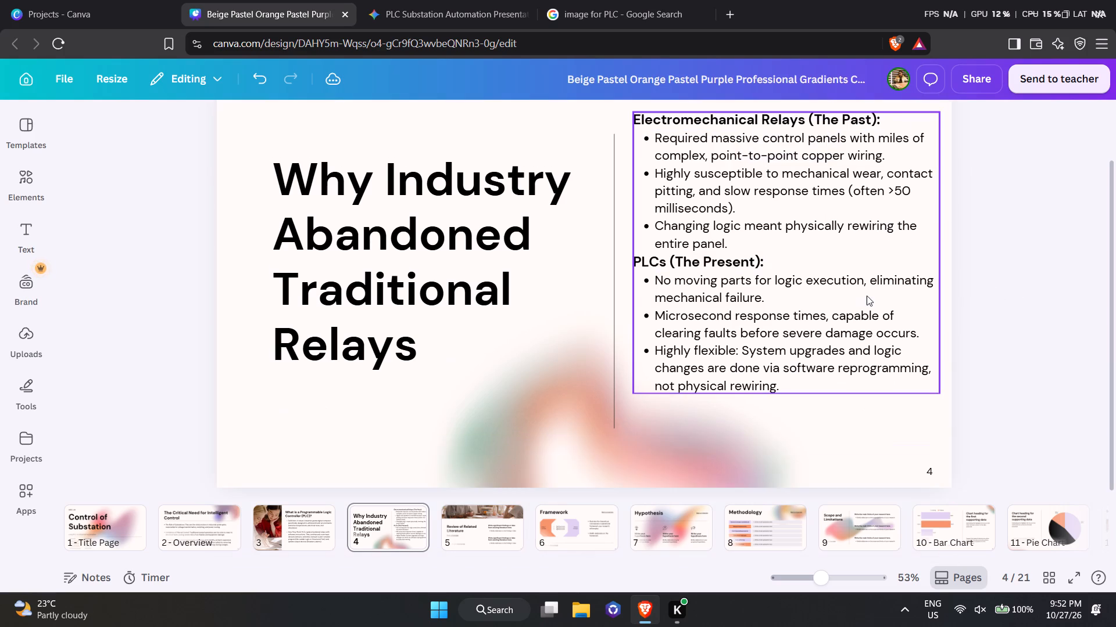
{"action": "scroll", "coordinate": [867, 296], "scroll_direction": "up", "scroll_amount": 1}
{"action": "left_click", "coordinate": [813, 261]}
{"action": "left_click_drag", "start_coordinate": [813, 268], "coordinate": [817, 290]}
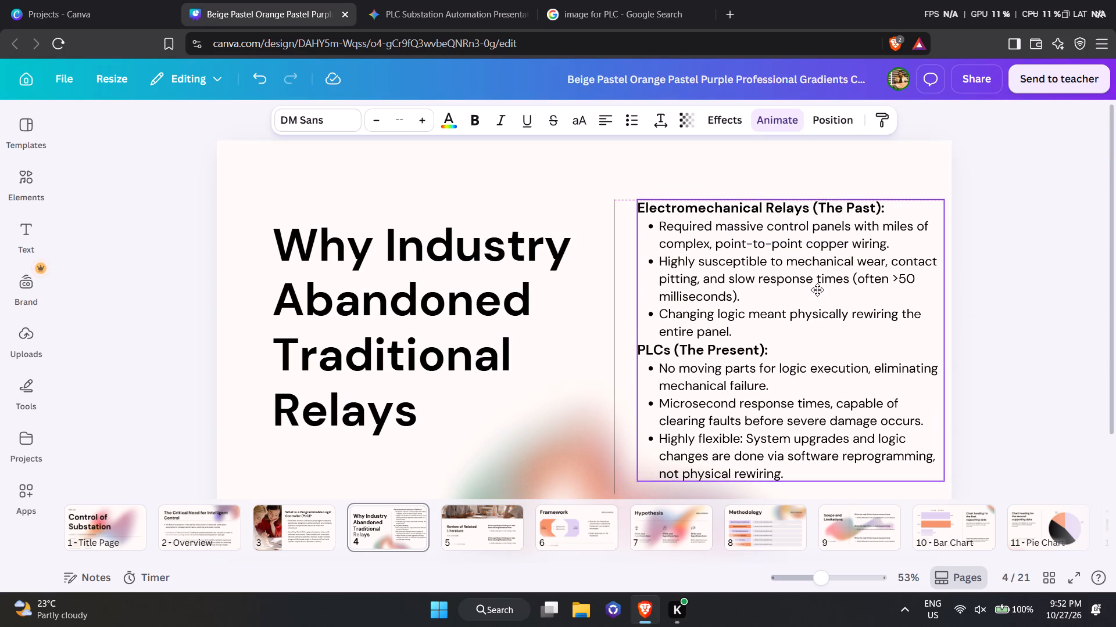
{"action": "left_click_drag", "start_coordinate": [817, 290], "coordinate": [817, 302]}
{"action": "scroll", "coordinate": [817, 303], "scroll_direction": "down", "scroll_amount": 1}
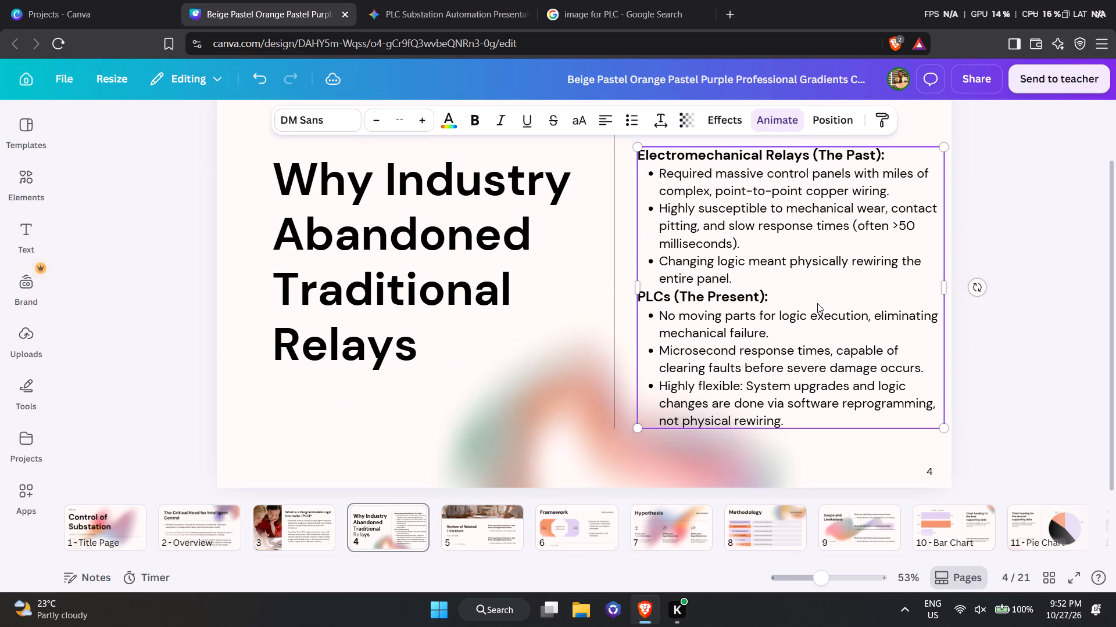
{"action": "left_click", "coordinate": [804, 303]}
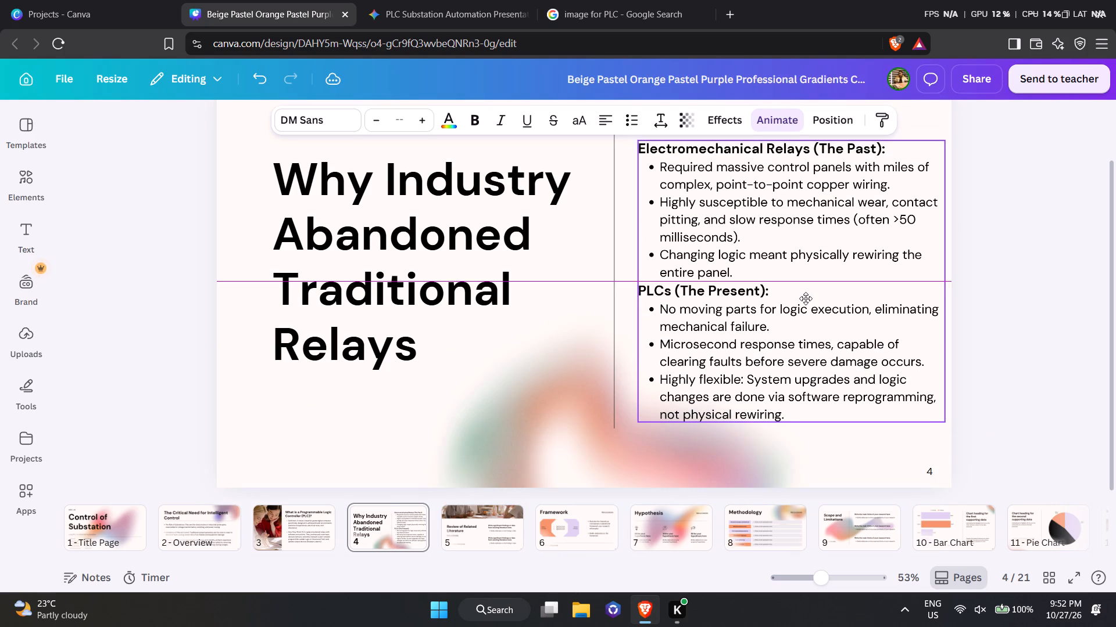
{"action": "left_click", "coordinate": [1032, 312]}
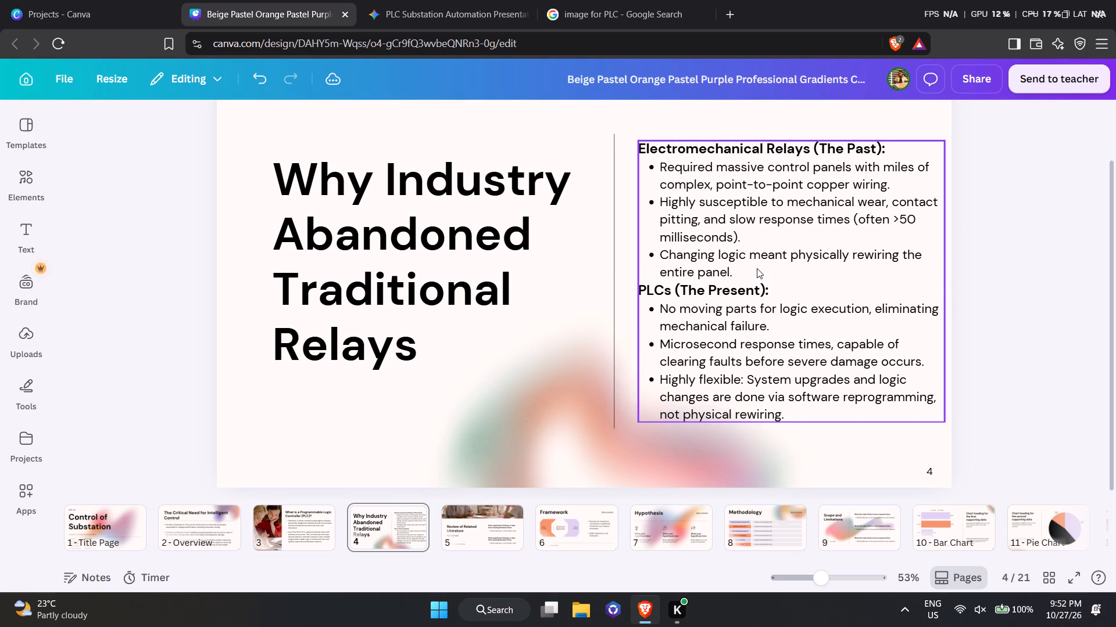
Insert a blank line without a bullet above "PLCs (The Present):" in page 4's text box.
{"action": "left_click", "coordinate": [757, 268]}
{"action": "left_click", "coordinate": [753, 268]}
{"action": "key", "text": "Return"}
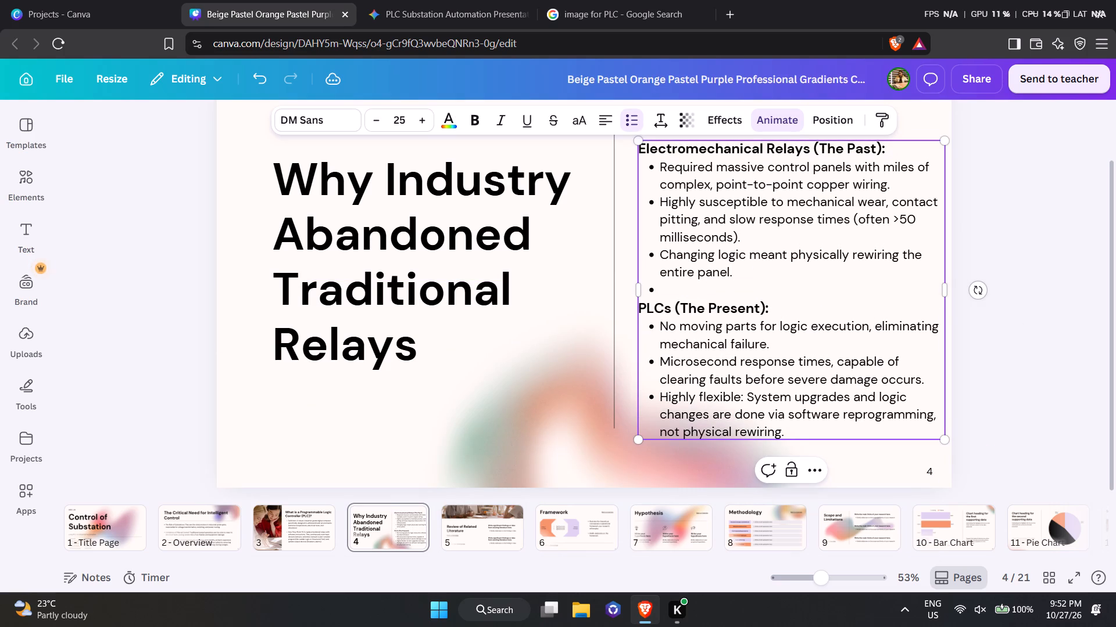
{"action": "key", "text": "BackSpace"}
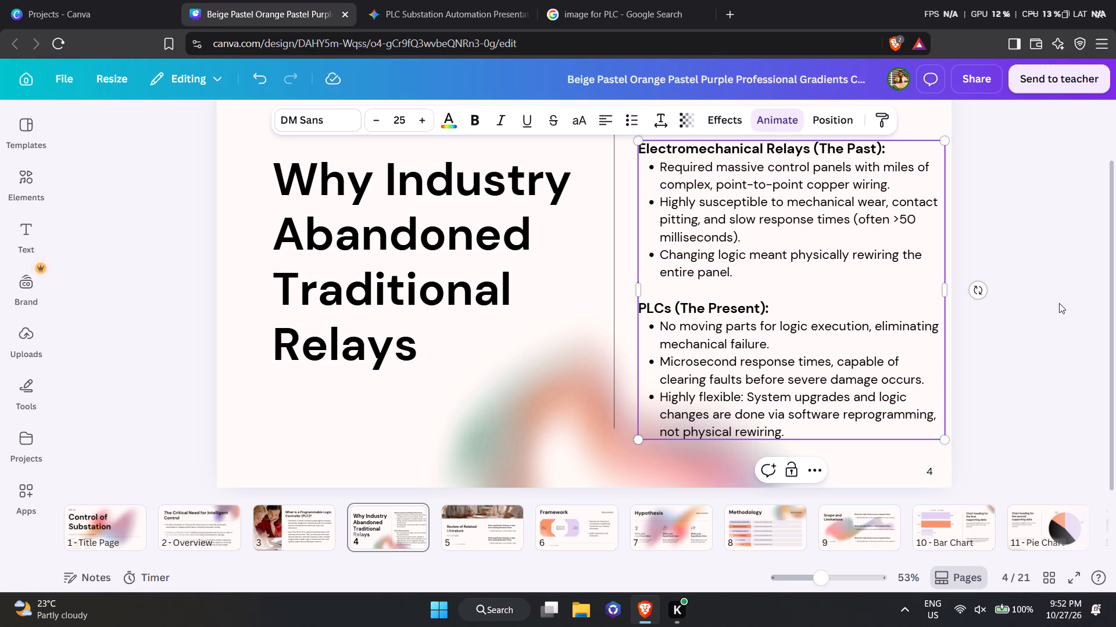
{"action": "left_click", "coordinate": [1060, 303]}
Reposition page 4's bullet text box slightly closer to the divider, with its bottom edge aligned to the page's lower margin guide.
{"action": "left_click", "coordinate": [871, 325]}
{"action": "left_click_drag", "start_coordinate": [842, 330], "coordinate": [827, 320]}
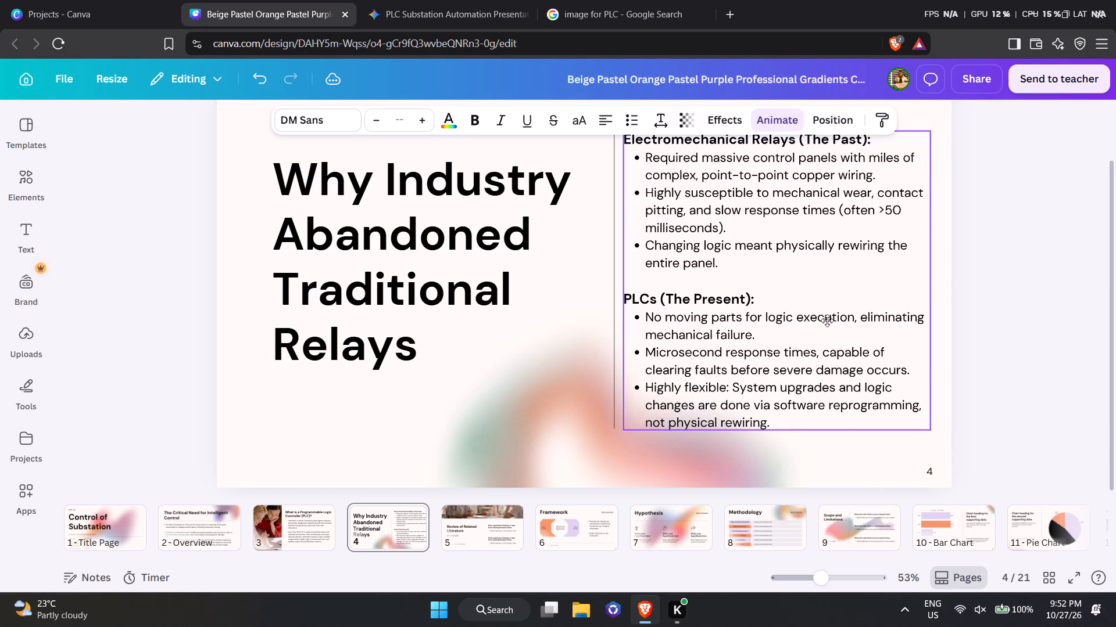
{"action": "left_click_drag", "start_coordinate": [827, 320], "coordinate": [838, 317]}
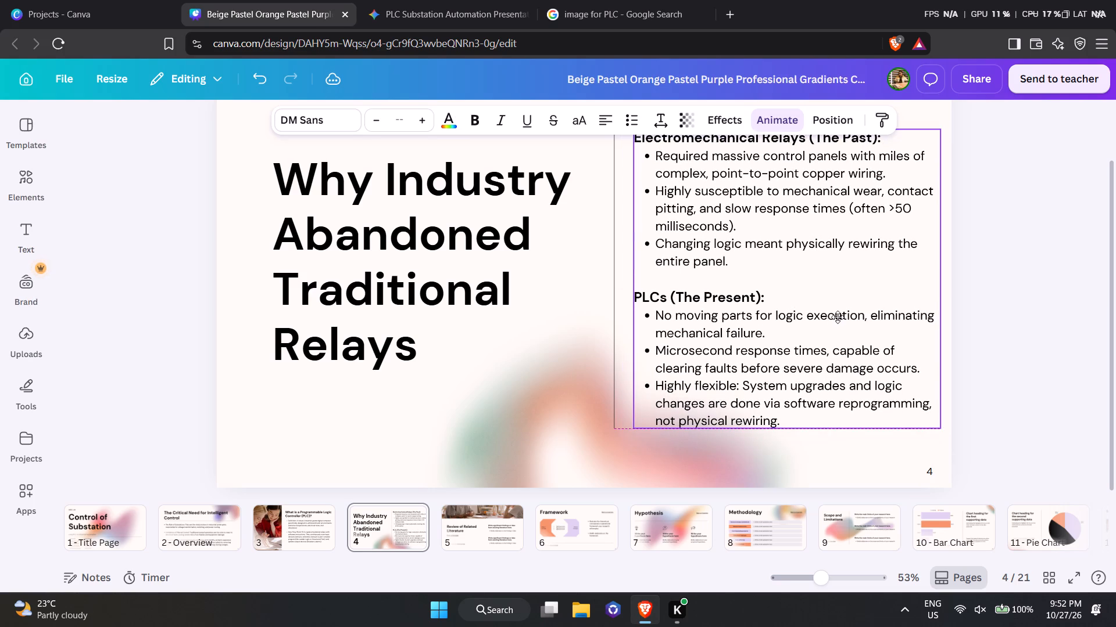
{"action": "left_click_drag", "start_coordinate": [838, 317], "coordinate": [837, 333]}
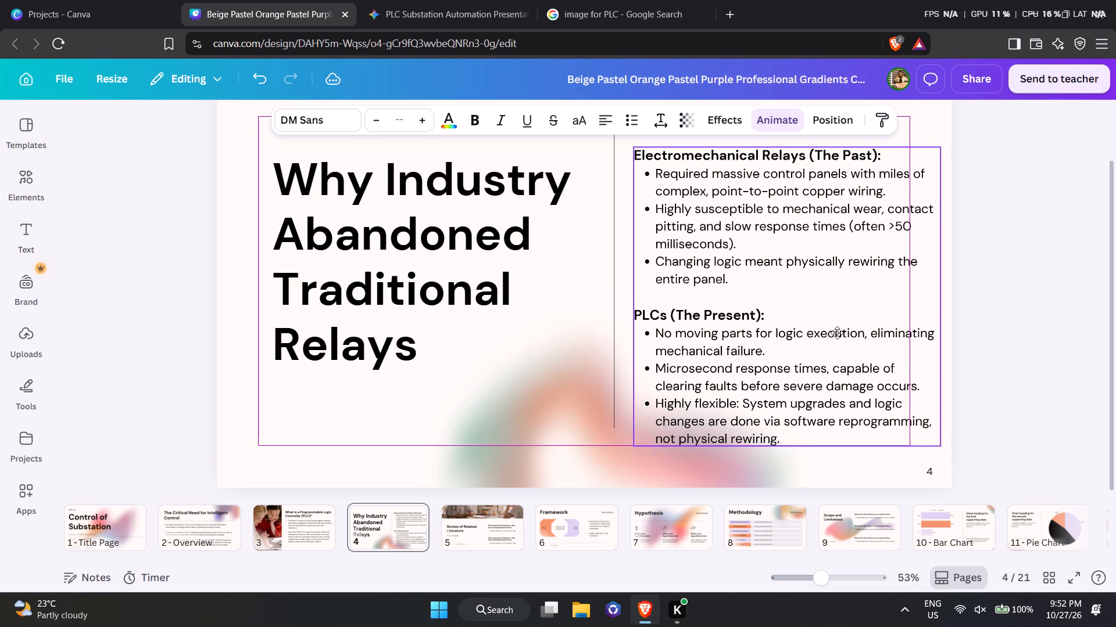
{"action": "left_click_drag", "start_coordinate": [837, 333], "coordinate": [835, 336]}
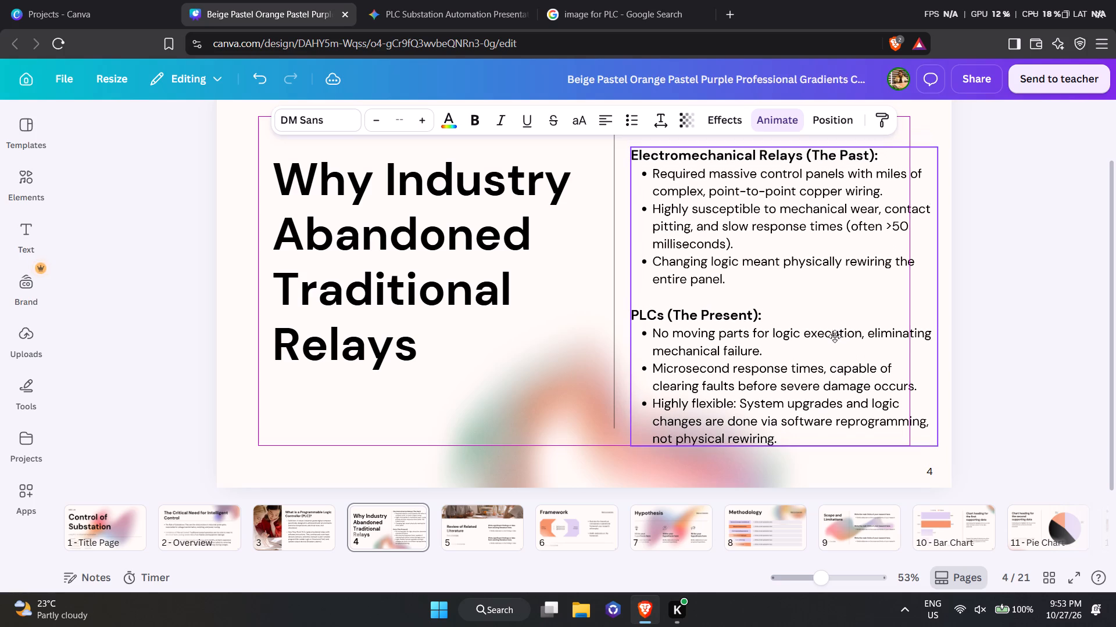
{"action": "left_click_drag", "start_coordinate": [835, 336], "coordinate": [835, 338]}
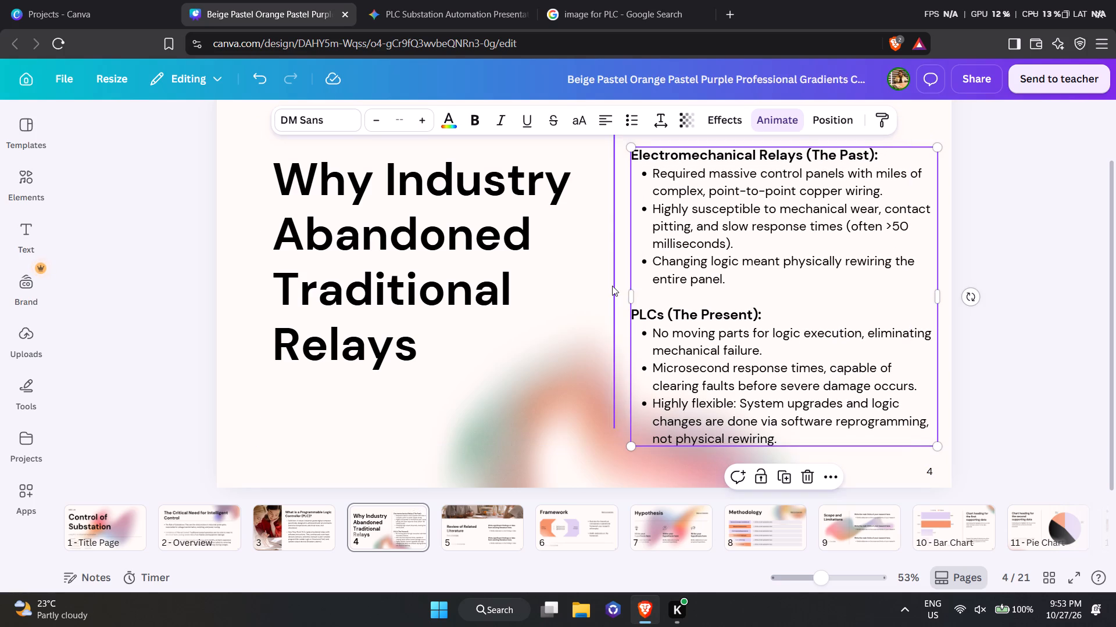
Shift page 4's vertical divider line left towards the title, widening the gap to the bullet text.
{"action": "left_click", "coordinate": [612, 286]}
{"action": "key", "text": "Left"}
{"action": "key", "text": "Left"}
{"action": "key", "text": "Left"}
{"action": "key", "text": "Left"}
{"action": "key", "text": "Left"}
{"action": "key", "text": "Left"}
{"action": "key", "text": "Left"}
{"action": "key", "text": "Left"}
{"action": "key", "text": "Left"}
{"action": "key", "text": "Left"}
{"action": "key", "text": "Left"}
{"action": "key", "text": "Left"}
{"action": "key", "text": "Left"}
{"action": "key", "text": "Left"}
{"action": "key", "text": "Left"}
{"action": "key", "text": "Left"}
{"action": "key", "text": "Left"}
{"action": "key", "text": "Left"}
{"action": "key", "text": "Left"}
{"action": "key", "text": "Left"}
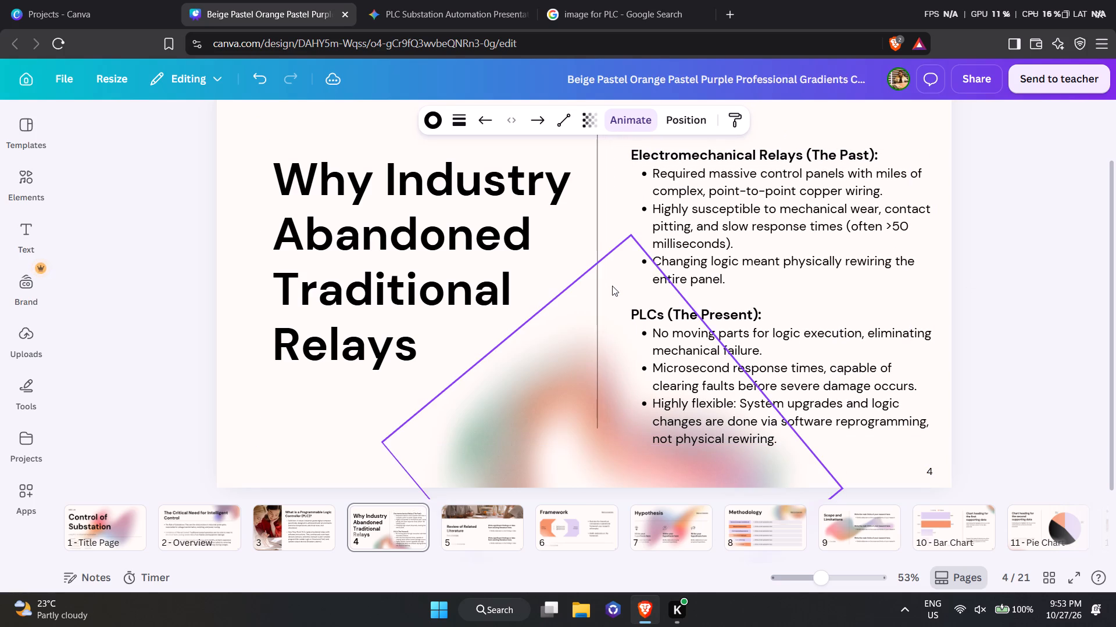
{"action": "left_click", "coordinate": [1039, 277]}
Nudge page 4's bullet text box slightly towards the divider and up until its top nearly lines up with the divider's top end.
{"action": "scroll", "coordinate": [838, 275], "scroll_direction": "up", "scroll_amount": 2}
{"action": "left_click", "coordinate": [777, 314]}
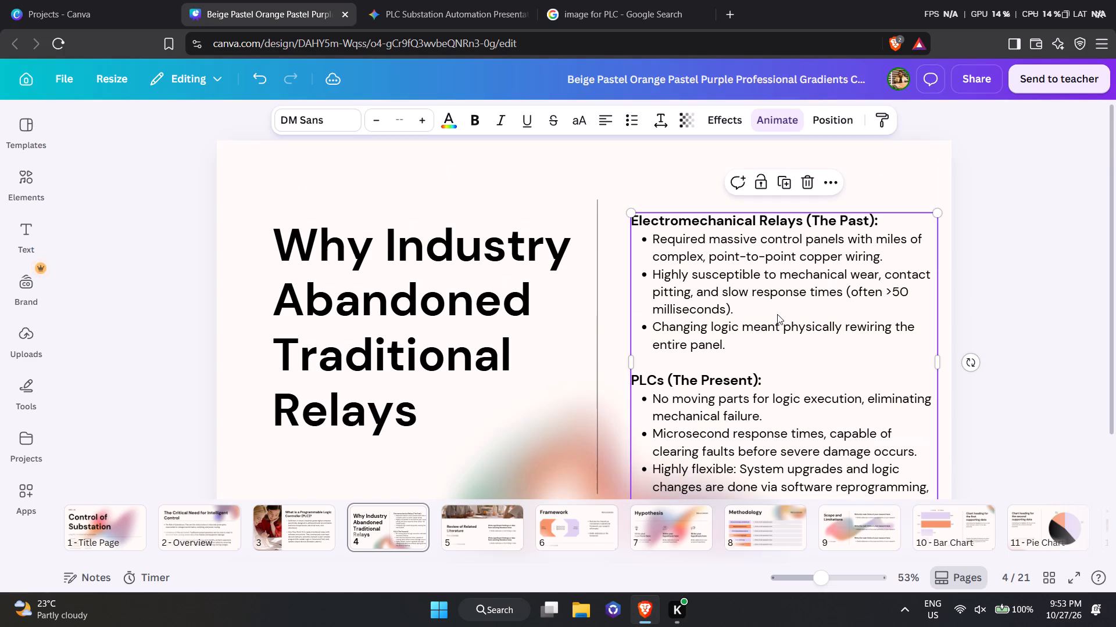
{"action": "key", "text": "Left"}
{"action": "key", "text": "Left"}
{"action": "key", "text": "Left"}
{"action": "key", "text": "Left"}
{"action": "key", "text": "Left"}
{"action": "key", "text": "Left"}
{"action": "key", "text": "Left"}
{"action": "key", "text": "Left"}
{"action": "key", "text": "Left"}
{"action": "key", "text": "Left"}
{"action": "key", "text": "Left"}
{"action": "key", "text": "Left"}
{"action": "key", "text": "Left"}
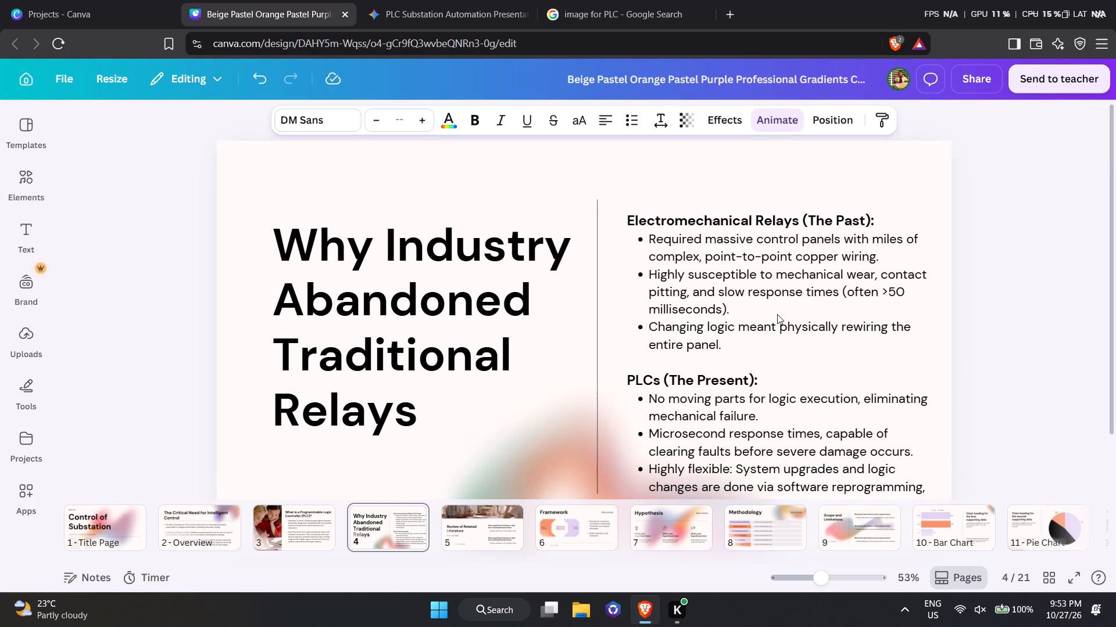
{"action": "key", "text": "Up"}
{"action": "key", "text": "Up"}
{"action": "key", "text": "Up"}
{"action": "key", "text": "Up"}
{"action": "key", "text": "Up"}
{"action": "key", "text": "Up"}
{"action": "key", "text": "Up"}
{"action": "key", "text": "Up"}
{"action": "key", "text": "Up"}
{"action": "key", "text": "Up"}
{"action": "key", "text": "Up"}
{"action": "key", "text": "Up"}
{"action": "key", "text": "Up"}
{"action": "key", "text": "Up"}
{"action": "key", "text": "Up"}
{"action": "scroll", "coordinate": [1042, 252], "scroll_direction": "down", "scroll_amount": 3}
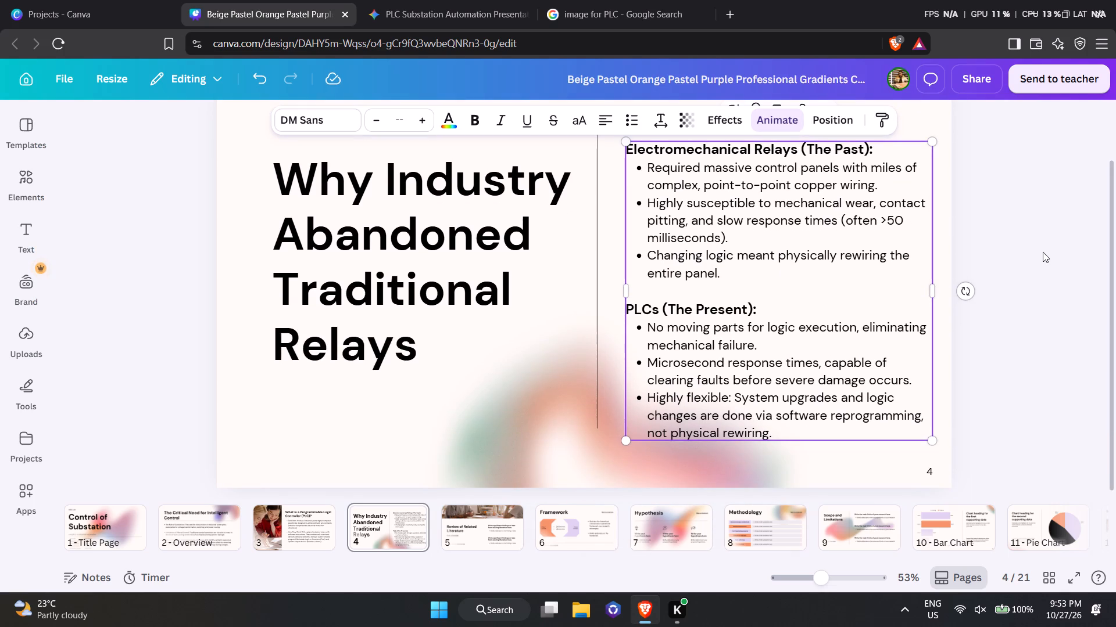
{"action": "key", "text": "Up"}
{"action": "key", "text": "Up"}
{"action": "key", "text": "Up"}
{"action": "key", "text": "Up"}
{"action": "key", "text": "Up"}
{"action": "key", "text": "Up"}
{"action": "key", "text": "Up"}
{"action": "key", "text": "Up"}
{"action": "key", "text": "Up"}
{"action": "key", "text": "Up"}
{"action": "key", "text": "Up"}
{"action": "key", "text": "Up"}
{"action": "key", "text": "Up"}
{"action": "key", "text": "Up"}
{"action": "scroll", "coordinate": [981, 269], "scroll_direction": "up", "scroll_amount": 2}
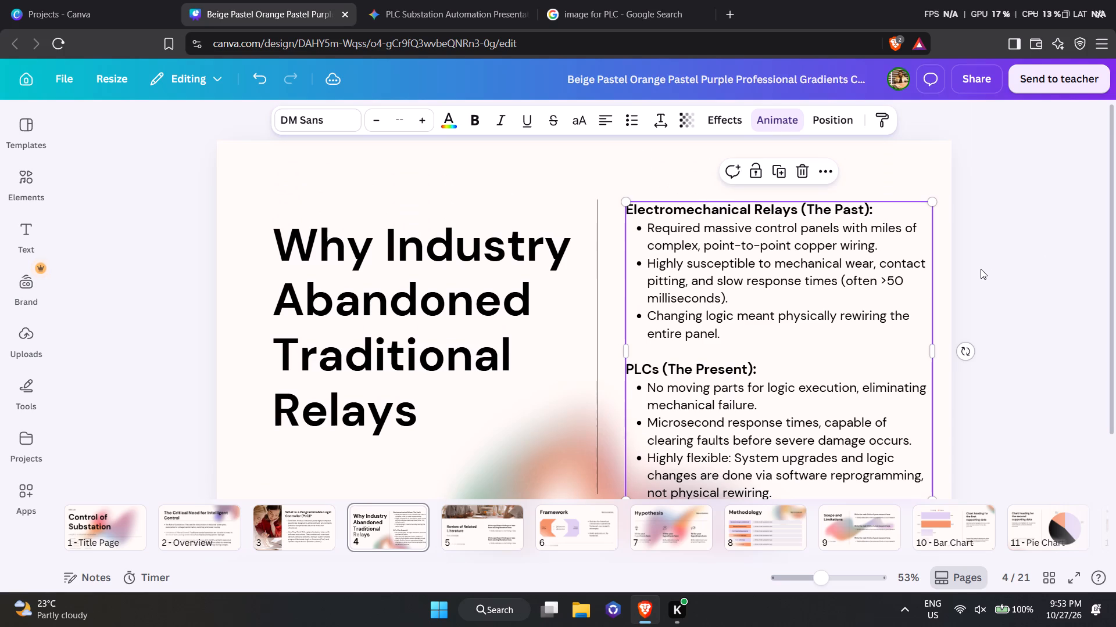
{"action": "left_click", "coordinate": [1115, 258]}
{"action": "left_click", "coordinate": [1081, 253]}
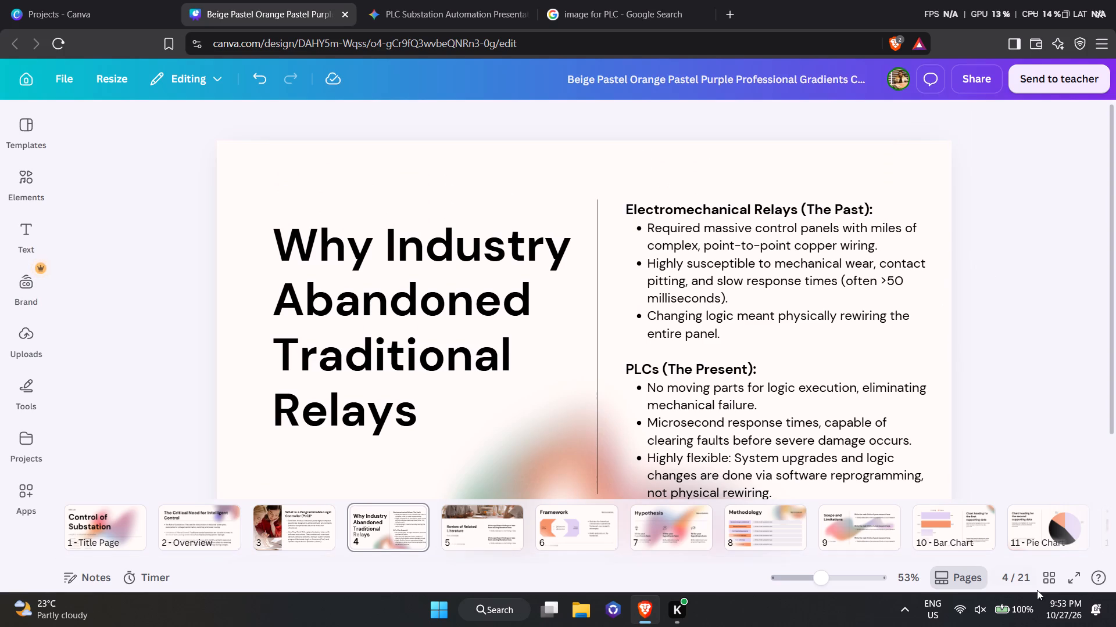
Preview page 4 in full-screen presentation mode to check its layout, and return to editing.
{"action": "left_click", "coordinate": [1073, 579]}
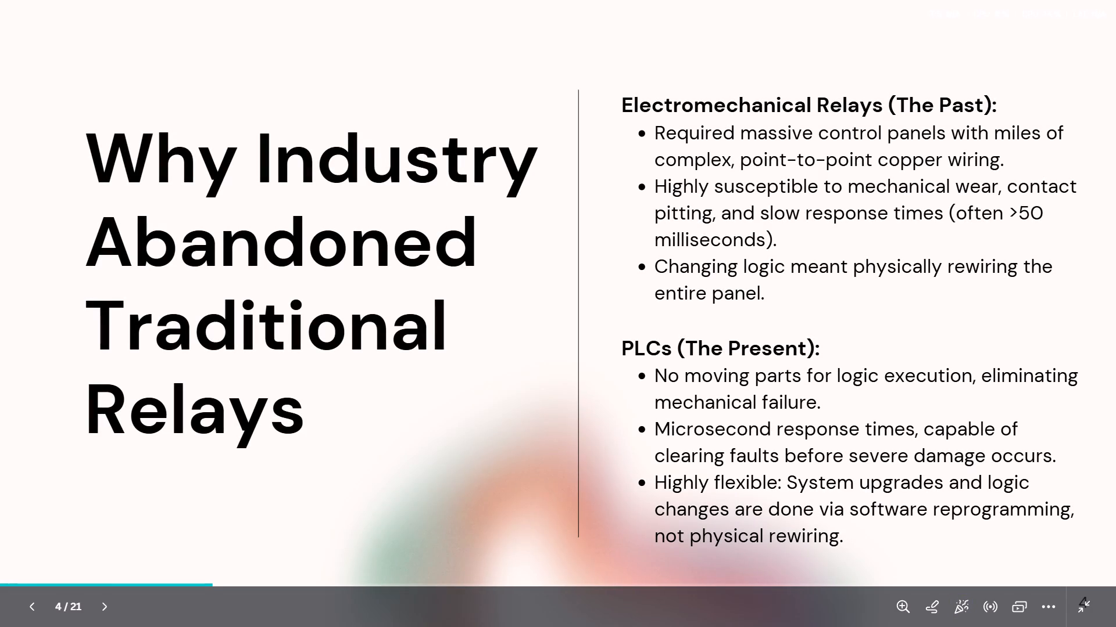
{"action": "key", "text": "Escape"}
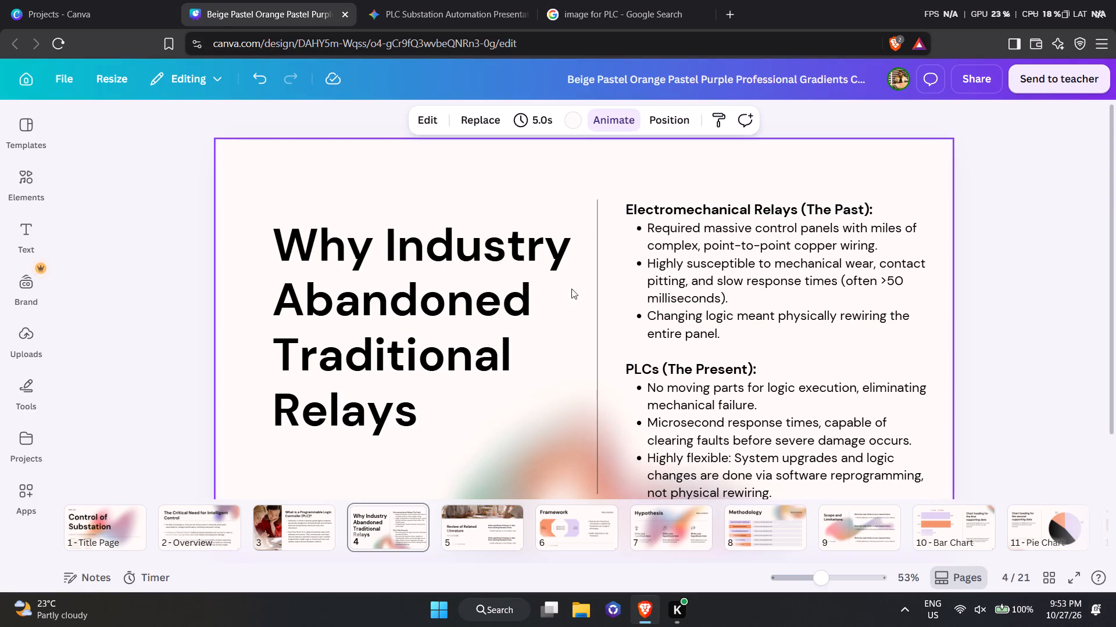
{"action": "scroll", "coordinate": [497, 276], "scroll_direction": "down", "scroll_amount": 1}
{"action": "scroll", "coordinate": [449, 287], "scroll_direction": "up", "scroll_amount": 1}
Nudge the title "Why Industry Abandoned Traditional Relays" away from the divider to the page's left margin.
{"action": "left_click", "coordinate": [451, 287]}
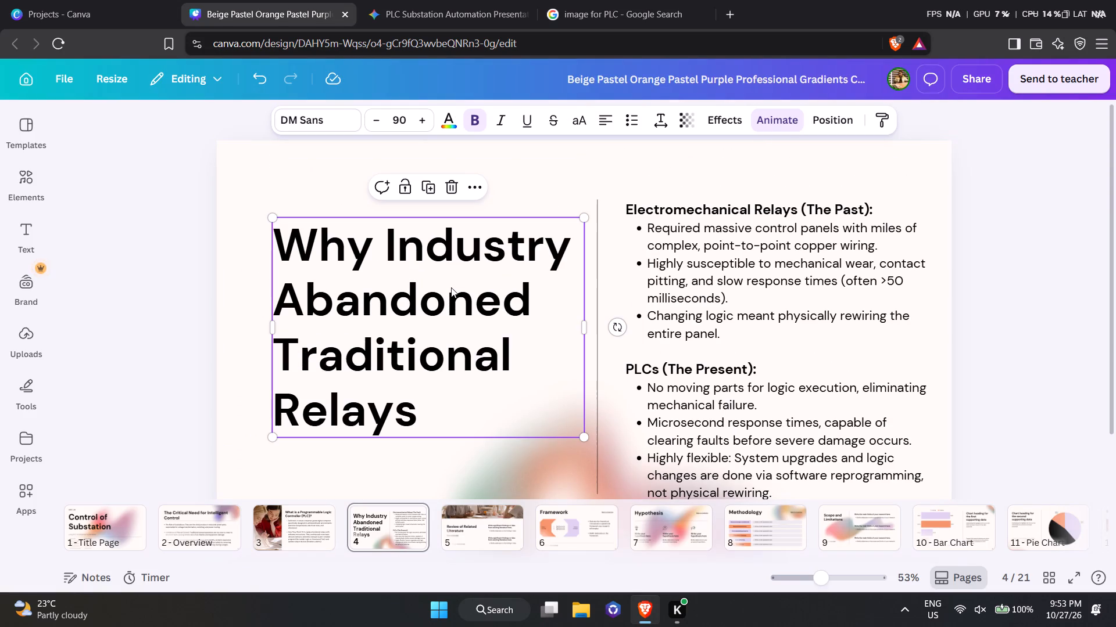
{"action": "key", "text": "Left"}
{"action": "key", "text": "Left"}
{"action": "key", "text": "Left"}
{"action": "key", "text": "Left"}
{"action": "key", "text": "Left"}
{"action": "key", "text": "Left"}
{"action": "key", "text": "Left"}
{"action": "key", "text": "Left"}
{"action": "key", "text": "Left"}
{"action": "key", "text": "Left"}
{"action": "key", "text": "Left"}
{"action": "key", "text": "Left"}
{"action": "key", "text": "Left"}
{"action": "key", "text": "Left"}
{"action": "key", "text": "Left"}
{"action": "key", "text": "Left"}
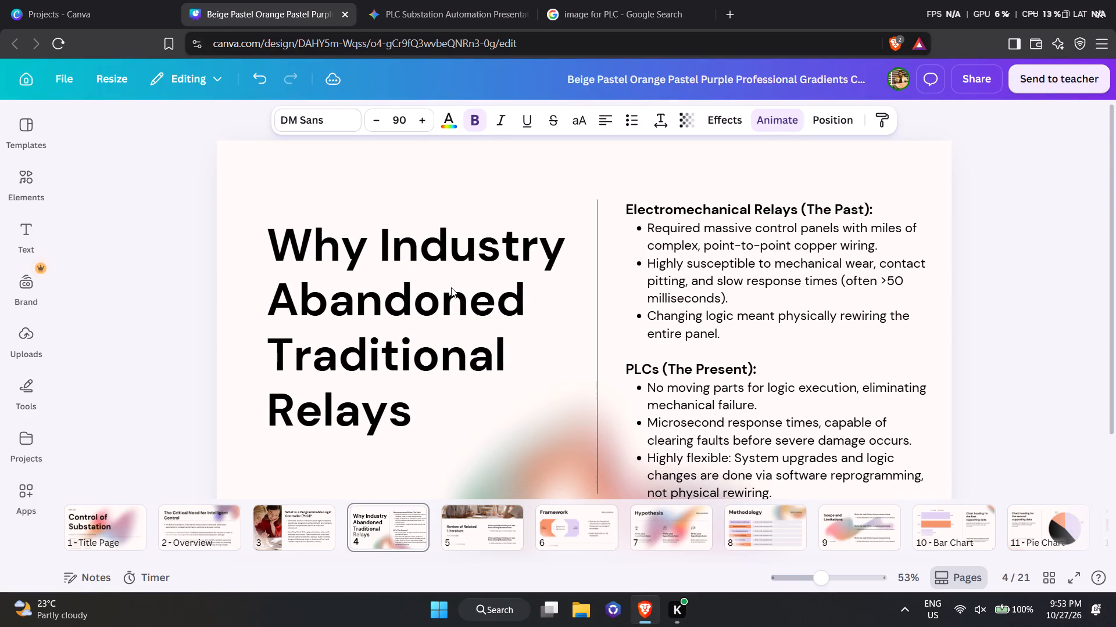
{"action": "key", "text": "Left"}
{"action": "key", "text": "Left"}
{"action": "key", "text": "Left"}
{"action": "key", "text": "Left"}
{"action": "key", "text": "Left"}
{"action": "key", "text": "Left"}
{"action": "key", "text": "Left"}
{"action": "key", "text": "Left"}
{"action": "key", "text": "Left"}
{"action": "key", "text": "Left"}
{"action": "key", "text": "Left"}
{"action": "key", "text": "Left"}
{"action": "key", "text": "Left"}
{"action": "key", "text": "Left"}
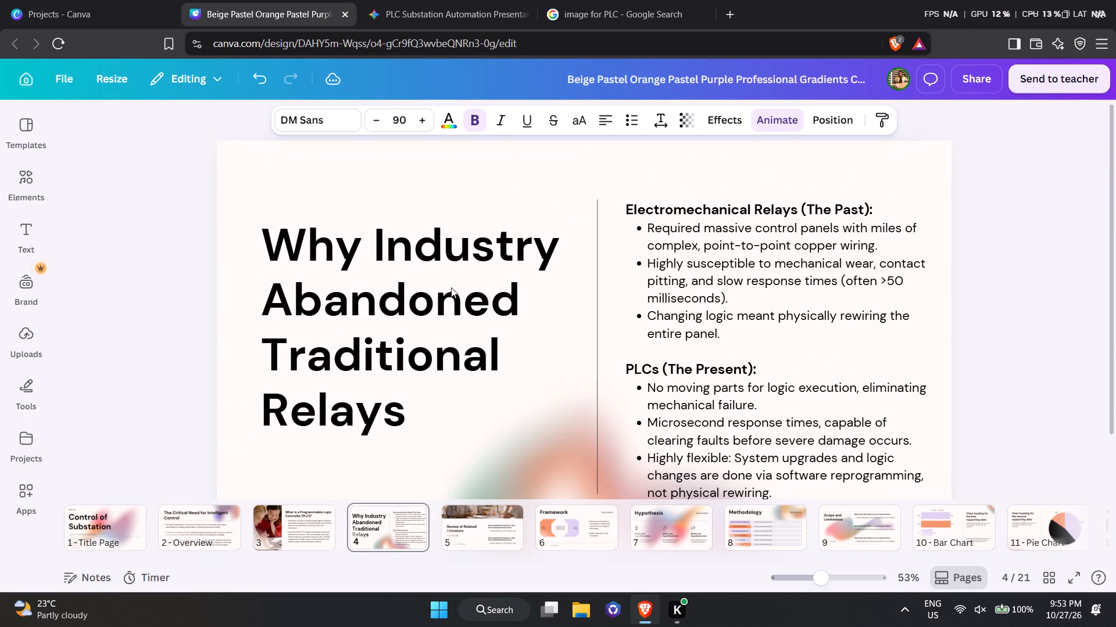
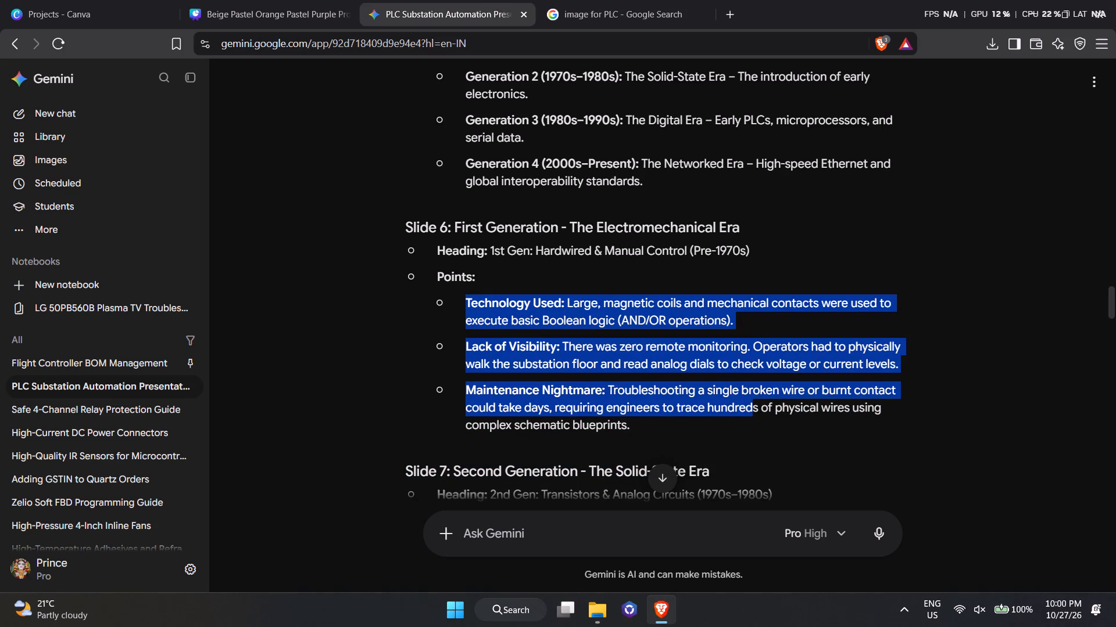
{"action": "left_click_drag", "start_coordinate": [754, 413], "coordinate": [755, 430]}
{"action": "key", "text": "ctrl+c"}
{"action": "key", "text": "ctrl+c"}
{"action": "left_click", "coordinate": [310, 0]}
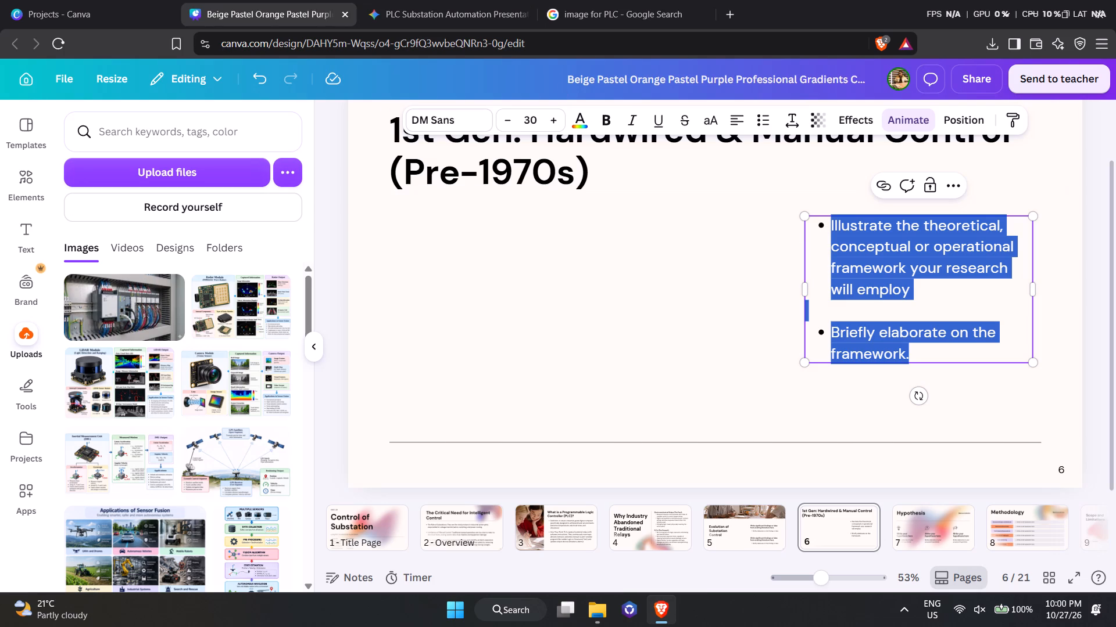
{"action": "key", "text": "ctrl+v"}
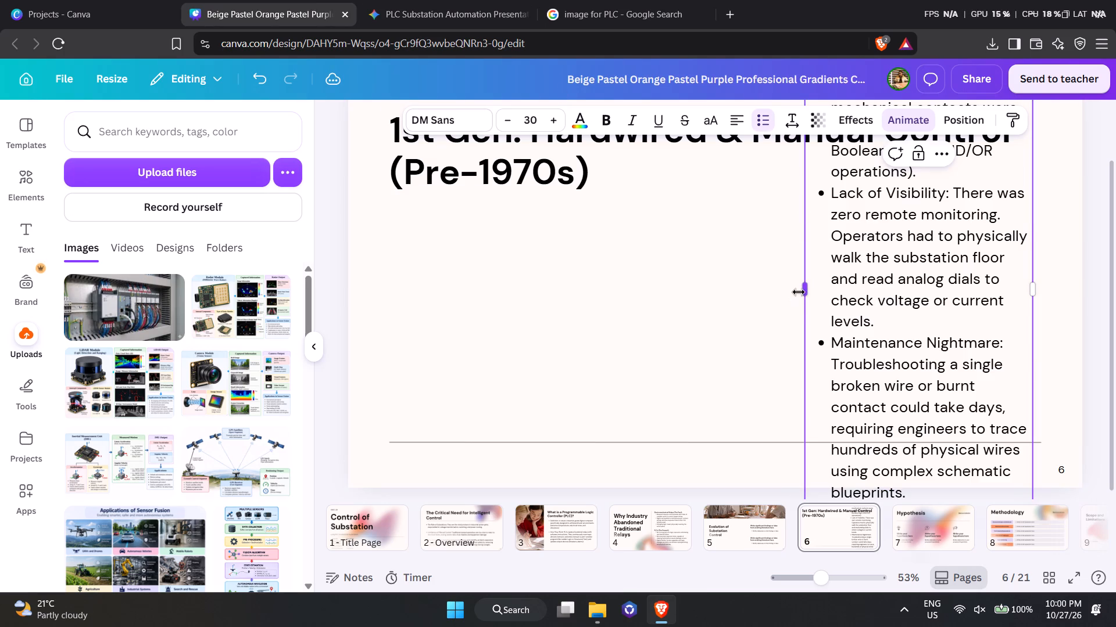
Widen page 6's bullet text box leftward to nearly the full title width and remove the empty last bullet.
{"action": "left_click_drag", "start_coordinate": [800, 292], "coordinate": [406, 298]}
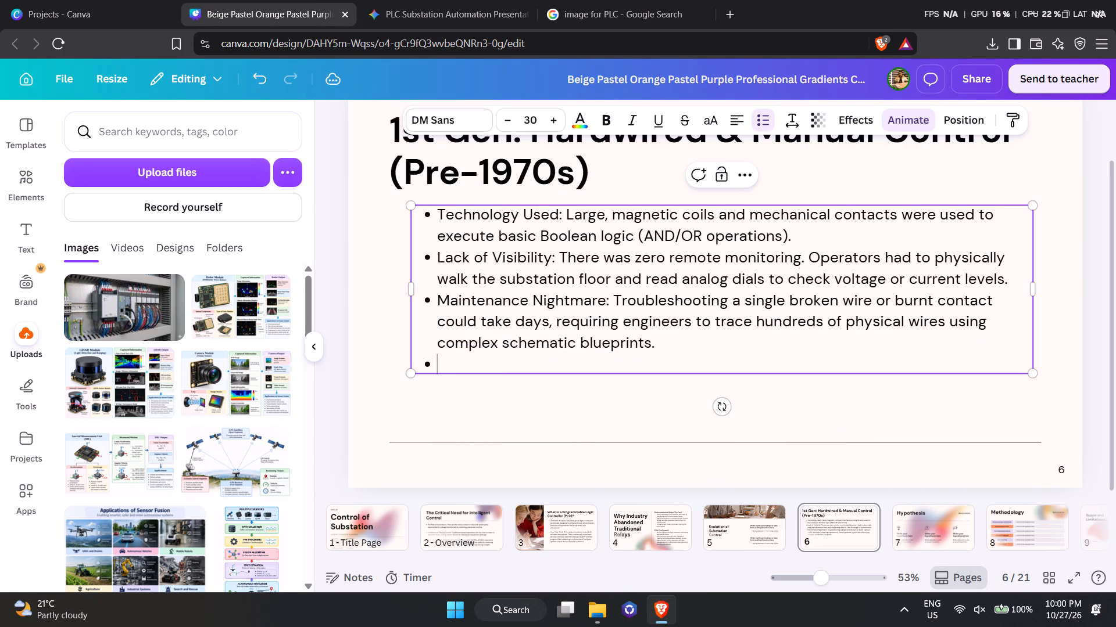
{"action": "key", "text": "BackSpace"}
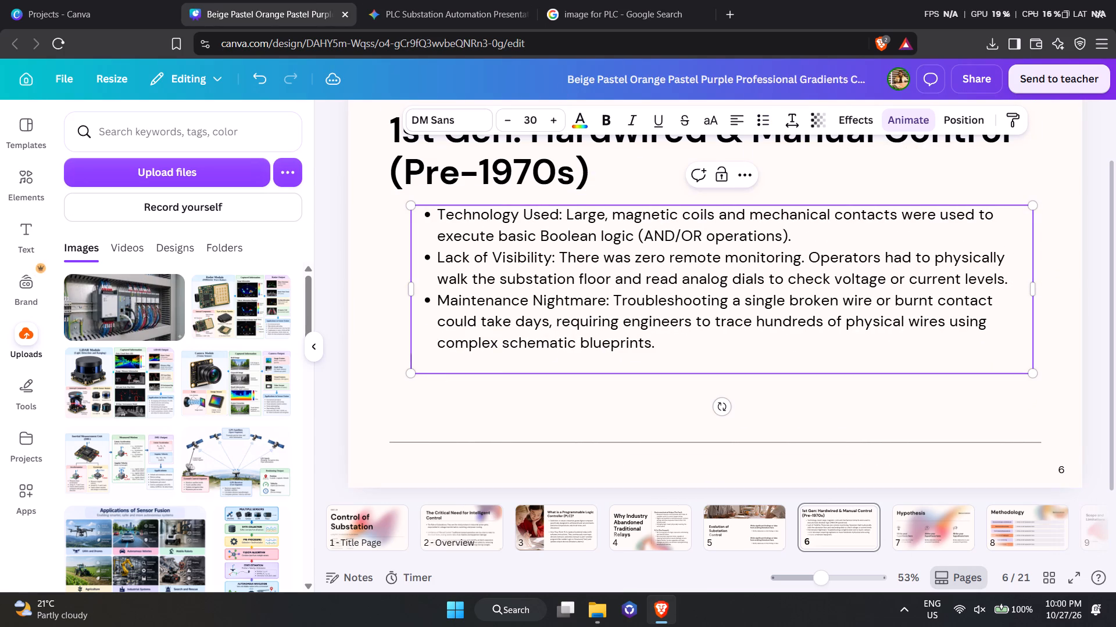
Set the font size of all the bullet text on page 6 to 34.
{"action": "left_click", "coordinate": [844, 276]}
{"action": "key", "text": "ctrl+a"}
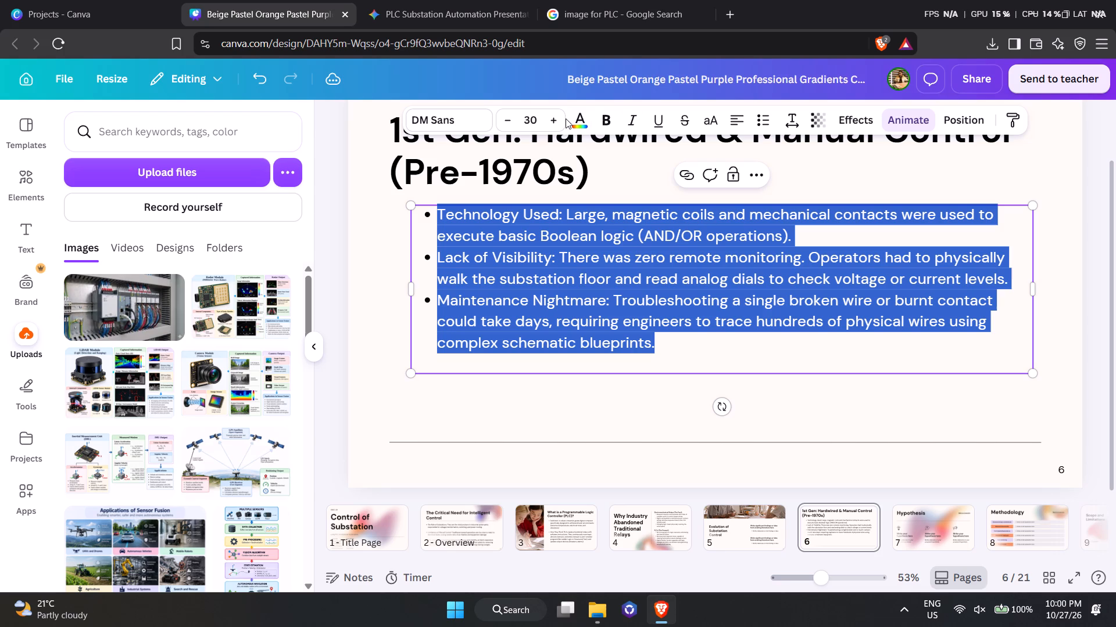
{"action": "triple_click", "coordinate": [552, 121]}
{"action": "left_click", "coordinate": [553, 121]}
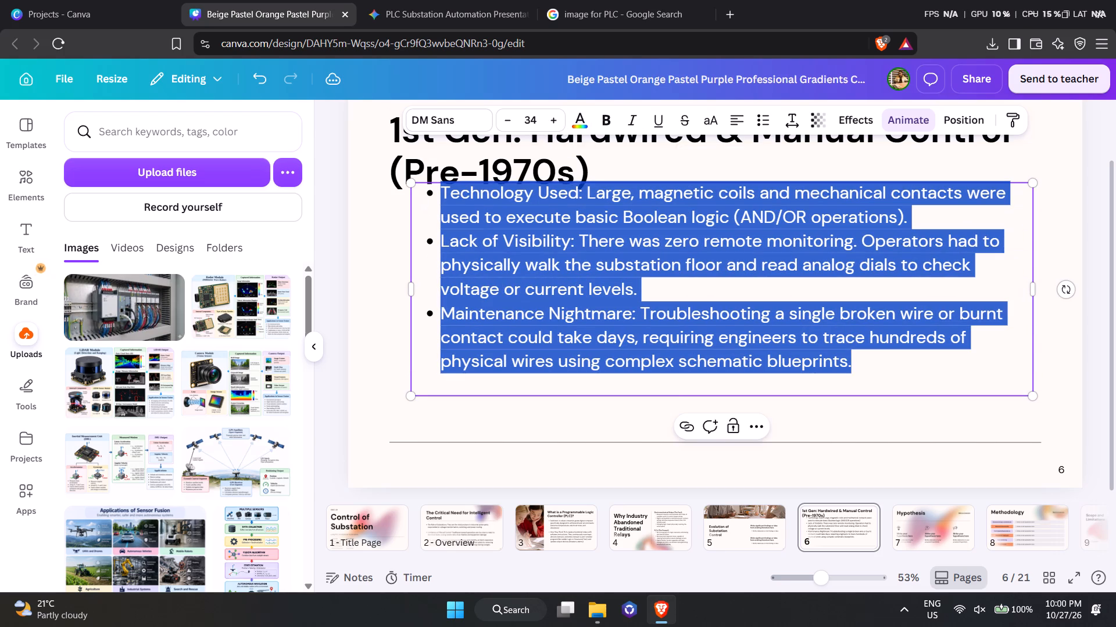
{"action": "left_click", "coordinate": [842, 435]}
Move the bullet text box down and slightly left, centring it vertically between page 6's title and the divider line.
{"action": "left_click", "coordinate": [825, 388]}
{"action": "left_click_drag", "start_coordinate": [794, 302], "coordinate": [758, 336]}
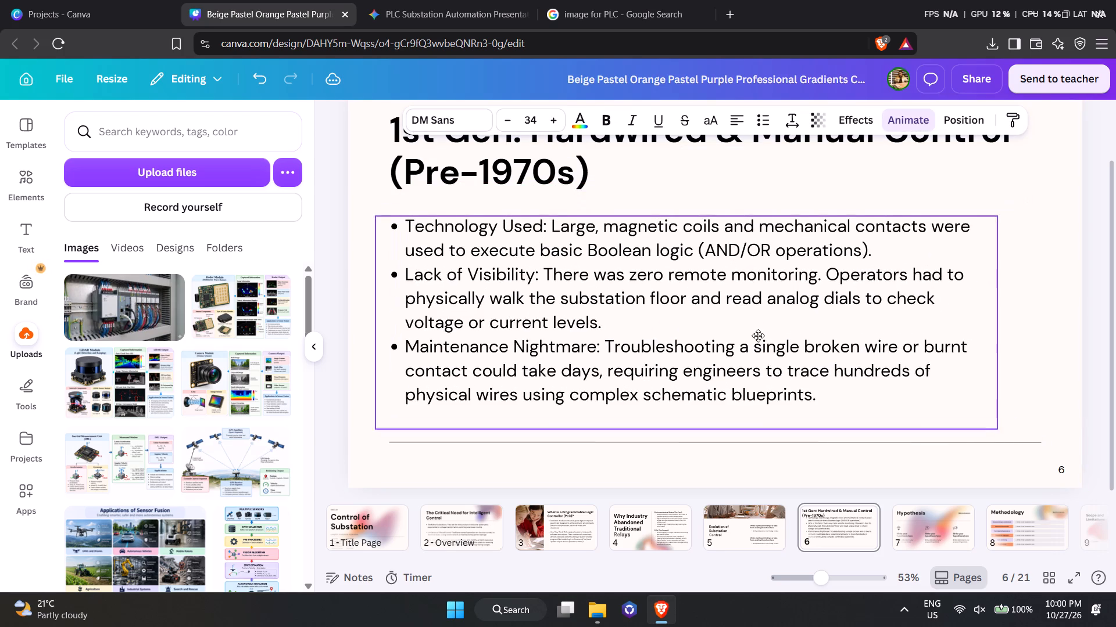
{"action": "left_click_drag", "start_coordinate": [758, 336], "coordinate": [788, 334]}
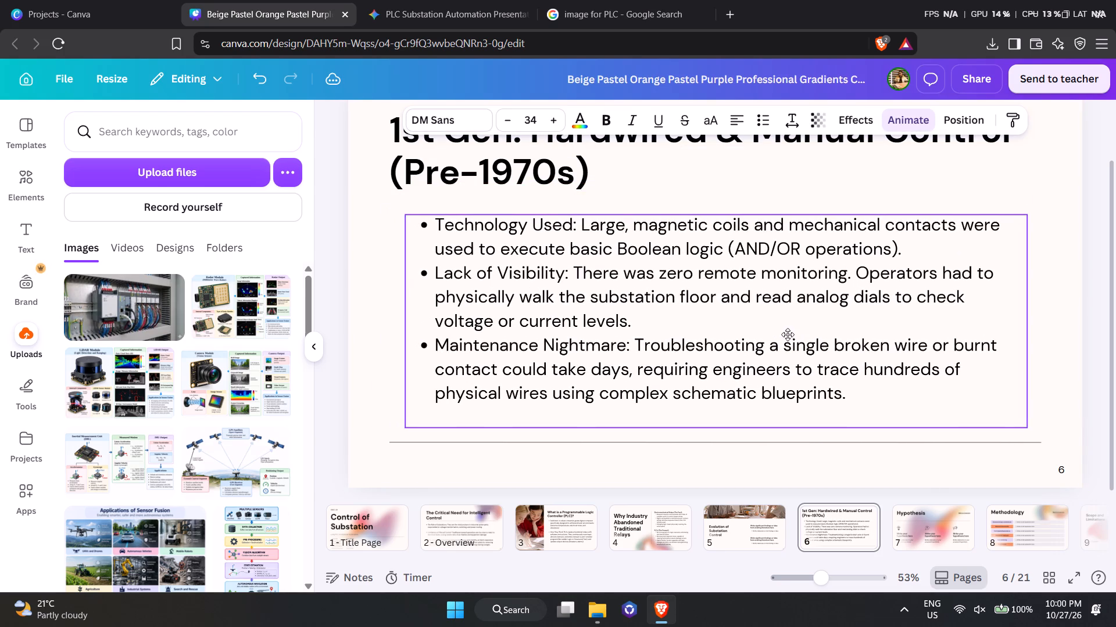
{"action": "left_click_drag", "start_coordinate": [788, 334], "coordinate": [792, 334]}
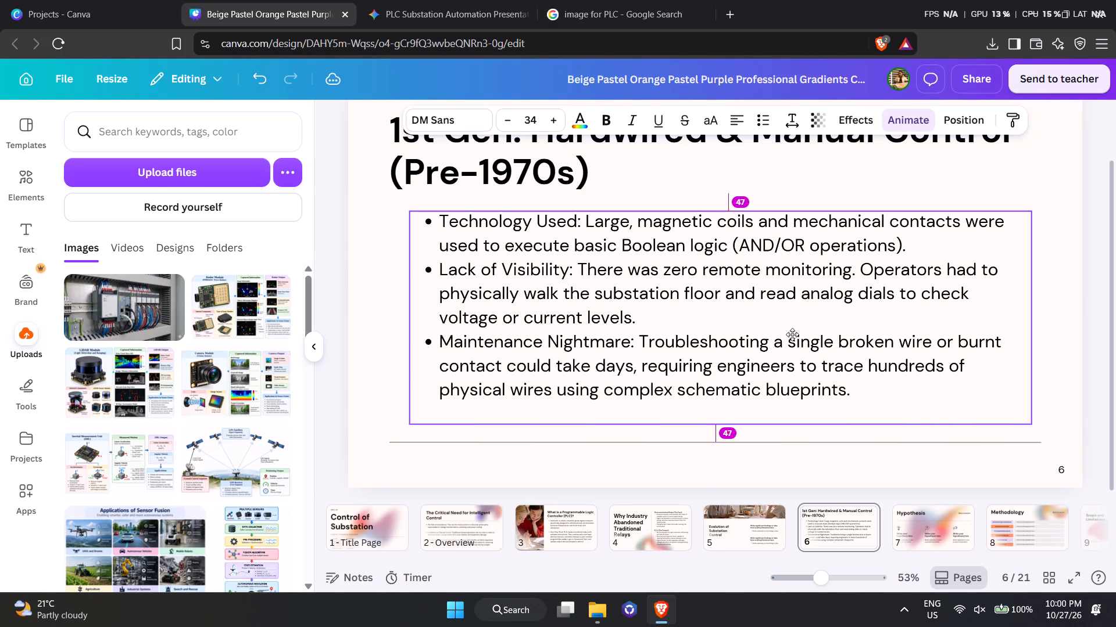
{"action": "left_click_drag", "start_coordinate": [792, 334], "coordinate": [790, 334]}
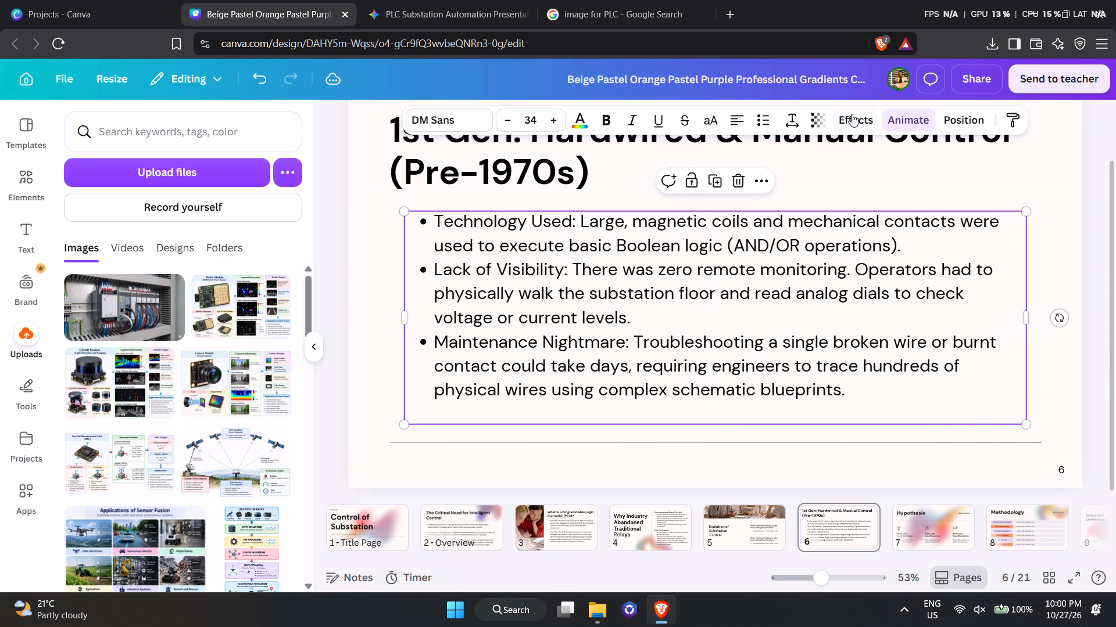
Justify the bullet text on page 6.
{"action": "left_click", "coordinate": [733, 118]}
{"action": "left_click", "coordinate": [733, 118]}
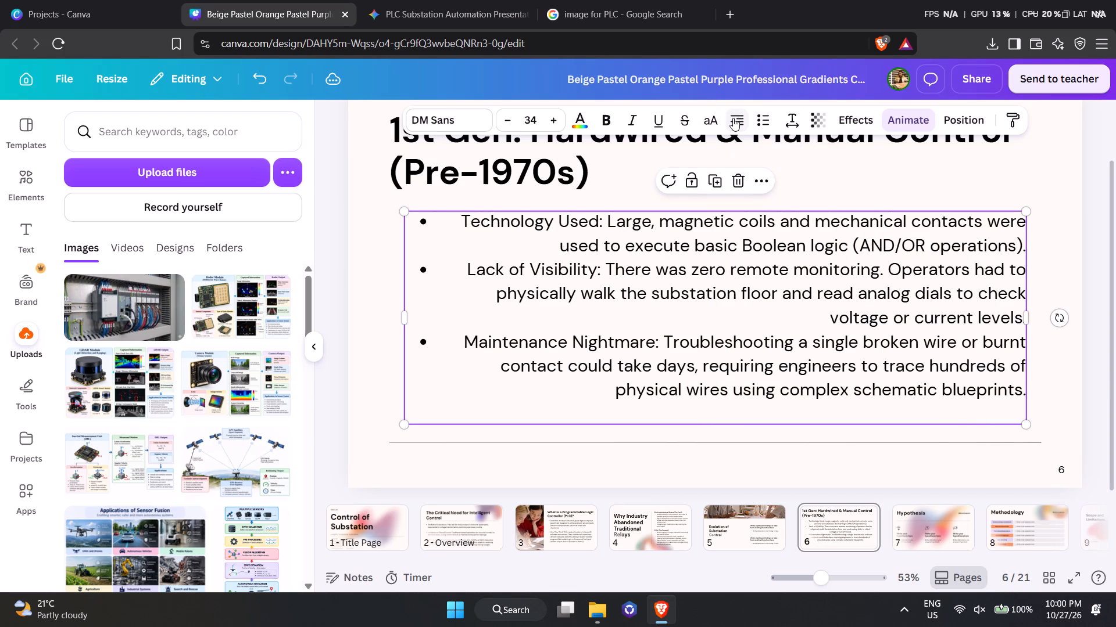
{"action": "left_click", "coordinate": [733, 118]}
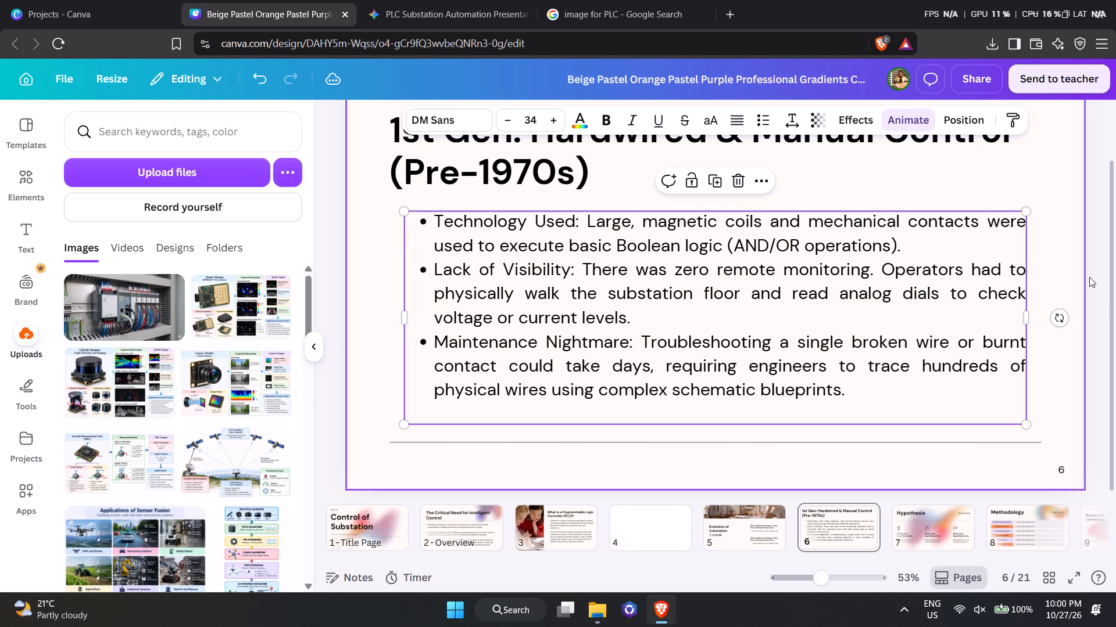
{"action": "left_click", "coordinate": [1089, 277]}
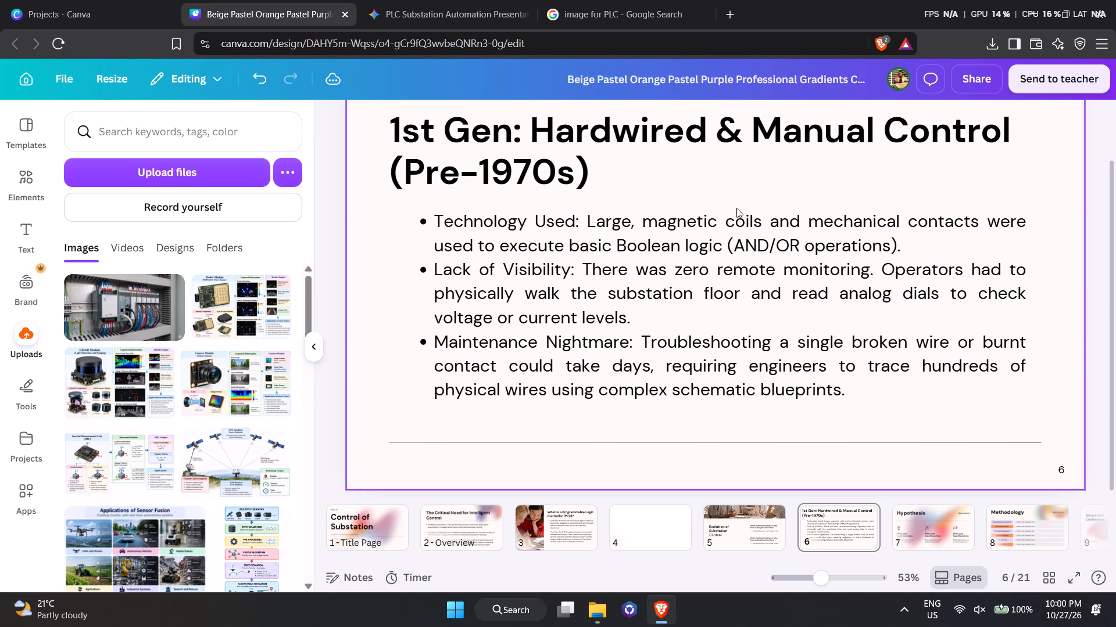
Make the lead-in labels "Technology Used:", "Lack of Visibility:" and "Maintenance Nightmare:" bold on page 6.
{"action": "double_click", "coordinate": [464, 236]}
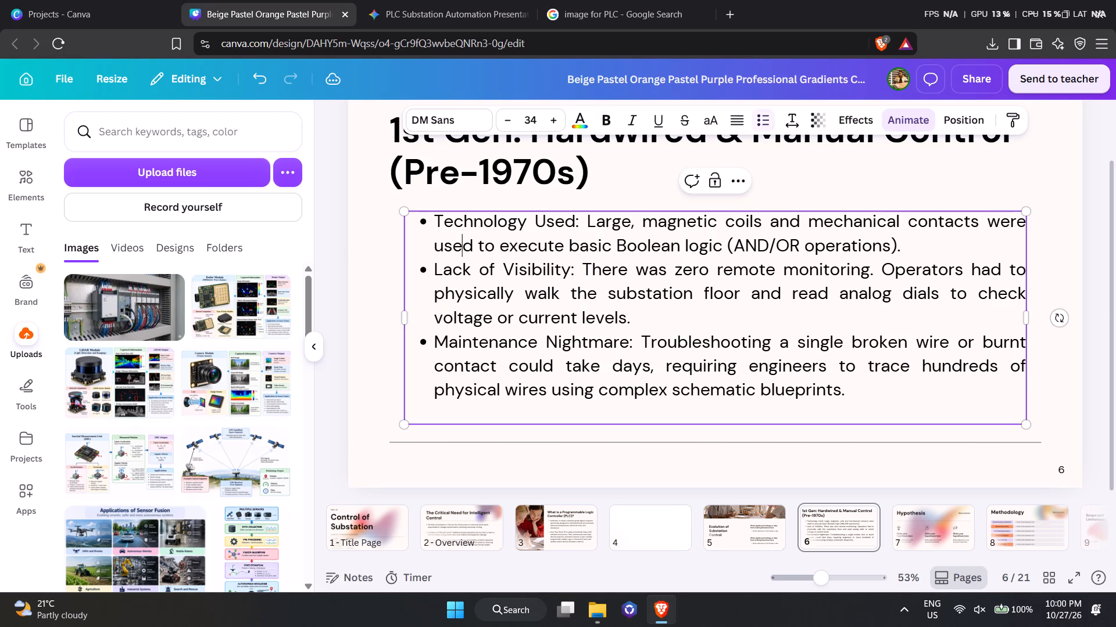
{"action": "left_click", "coordinate": [440, 222]}
{"action": "left_click_drag", "start_coordinate": [437, 220], "coordinate": [468, 225]}
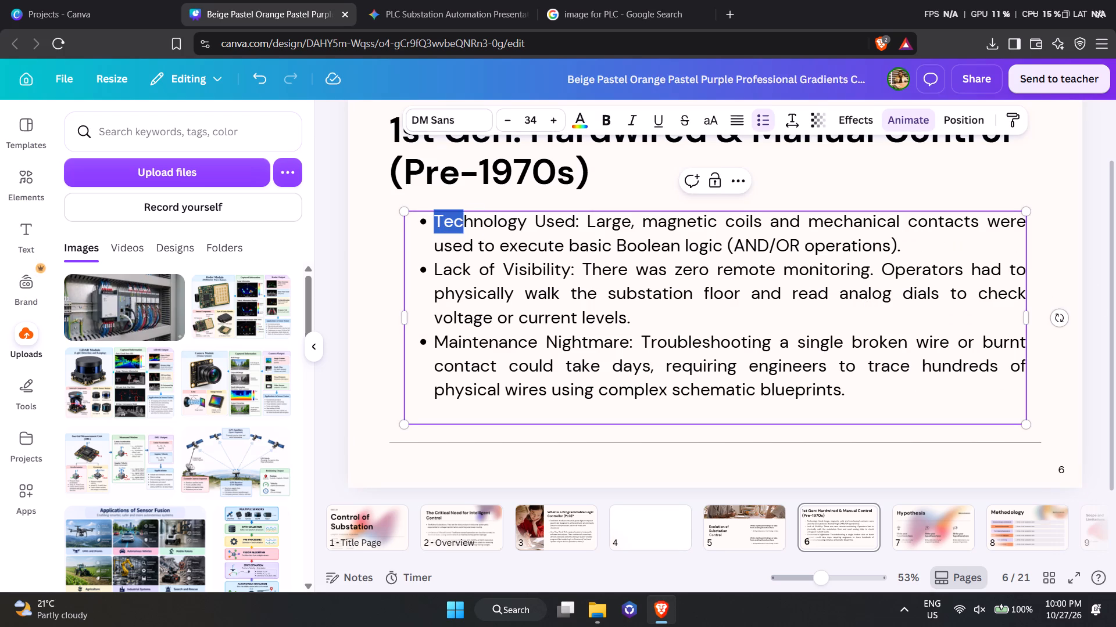
{"action": "left_click_drag", "start_coordinate": [468, 225], "coordinate": [581, 230]}
{"action": "key", "text": "ctrl+b"}
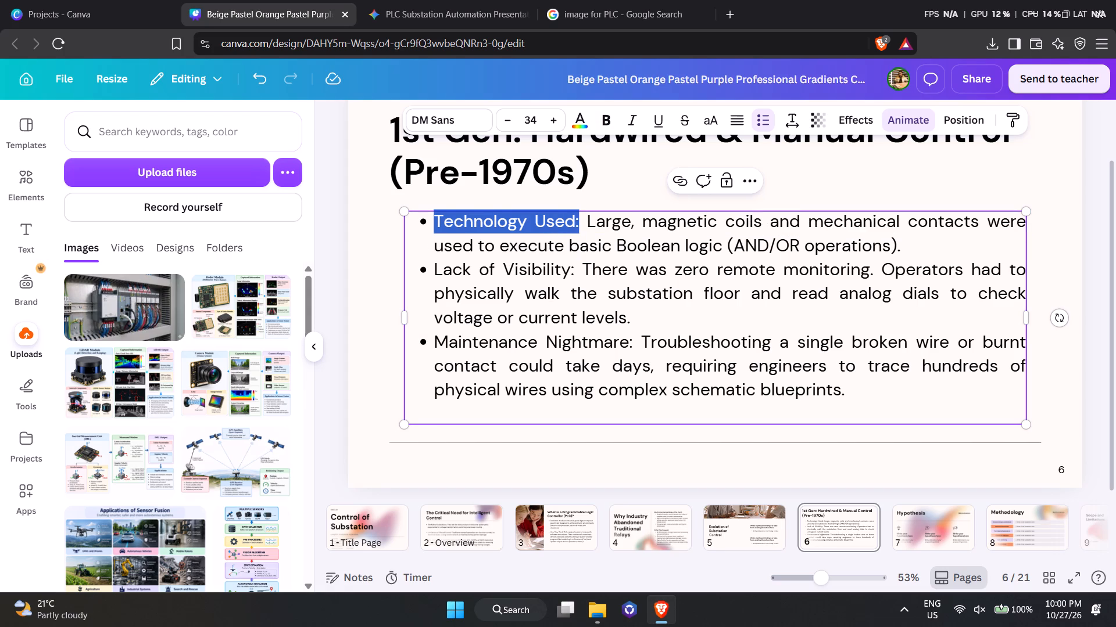
{"action": "left_click_drag", "start_coordinate": [436, 270], "coordinate": [570, 276]}
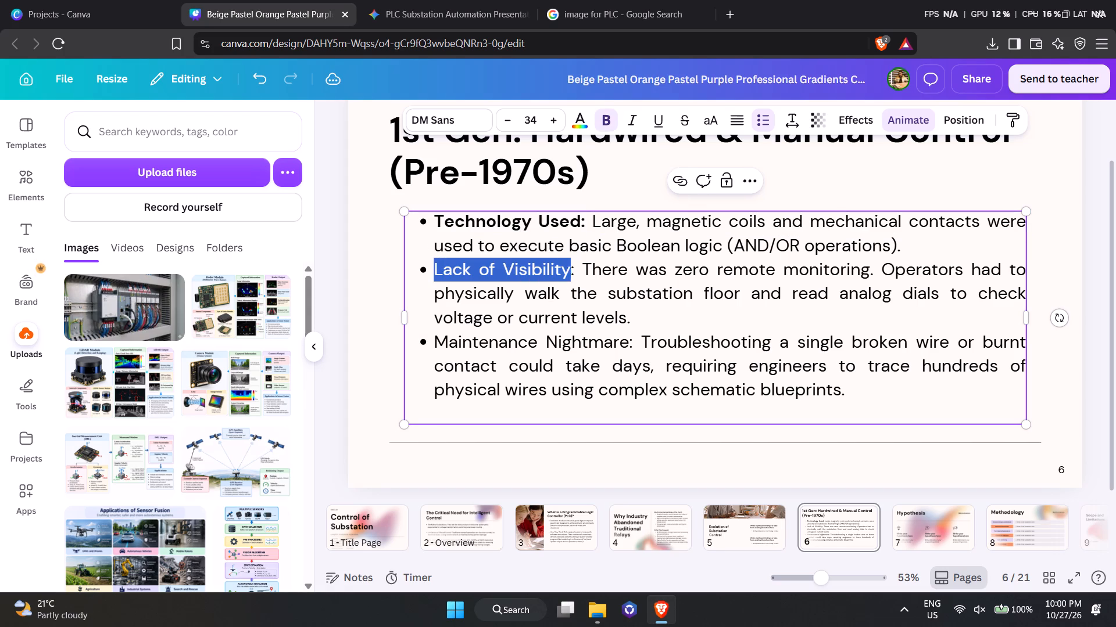
{"action": "left_click_drag", "start_coordinate": [570, 276], "coordinate": [577, 276]}
{"action": "key", "text": "ctrl+b"}
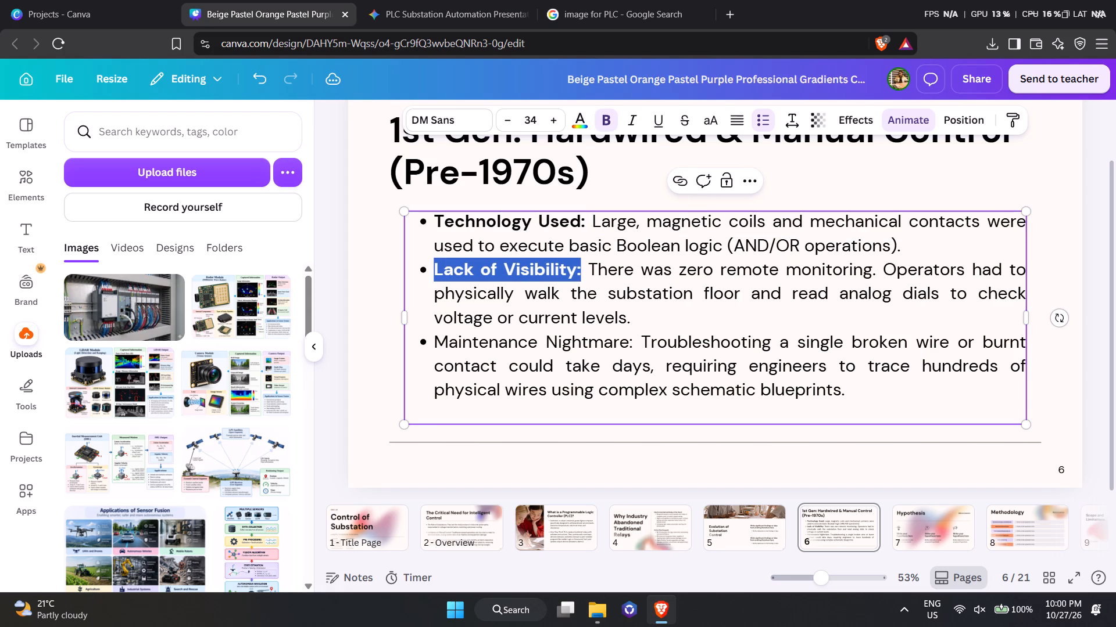
{"action": "left_click_drag", "start_coordinate": [432, 338], "coordinate": [636, 349]}
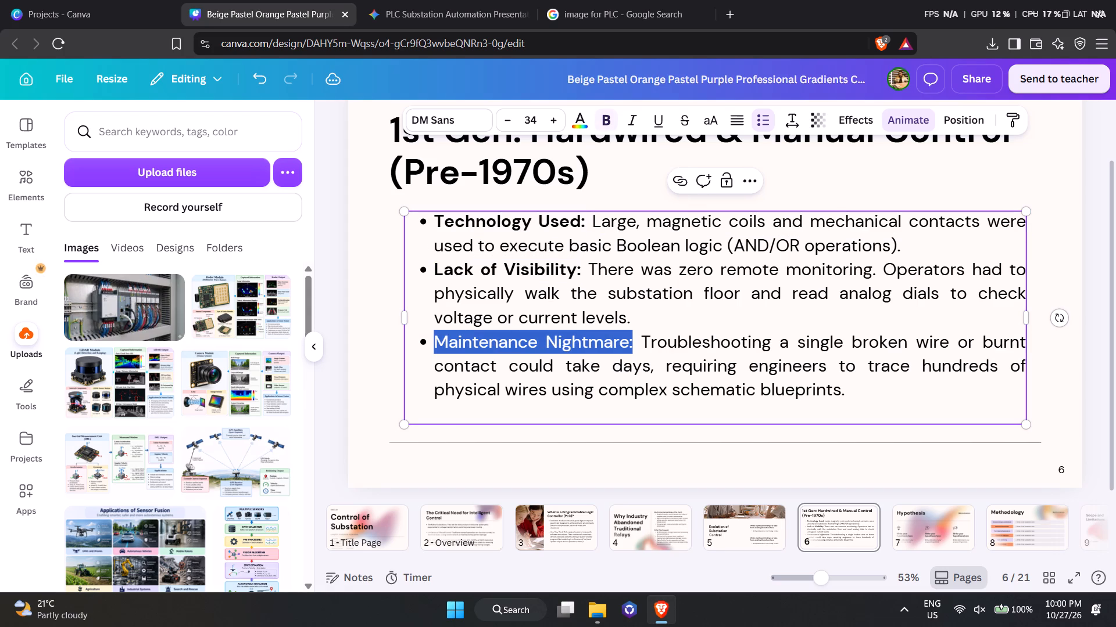
{"action": "key", "text": "ctrl+b"}
{"action": "left_click", "coordinate": [340, 210]}
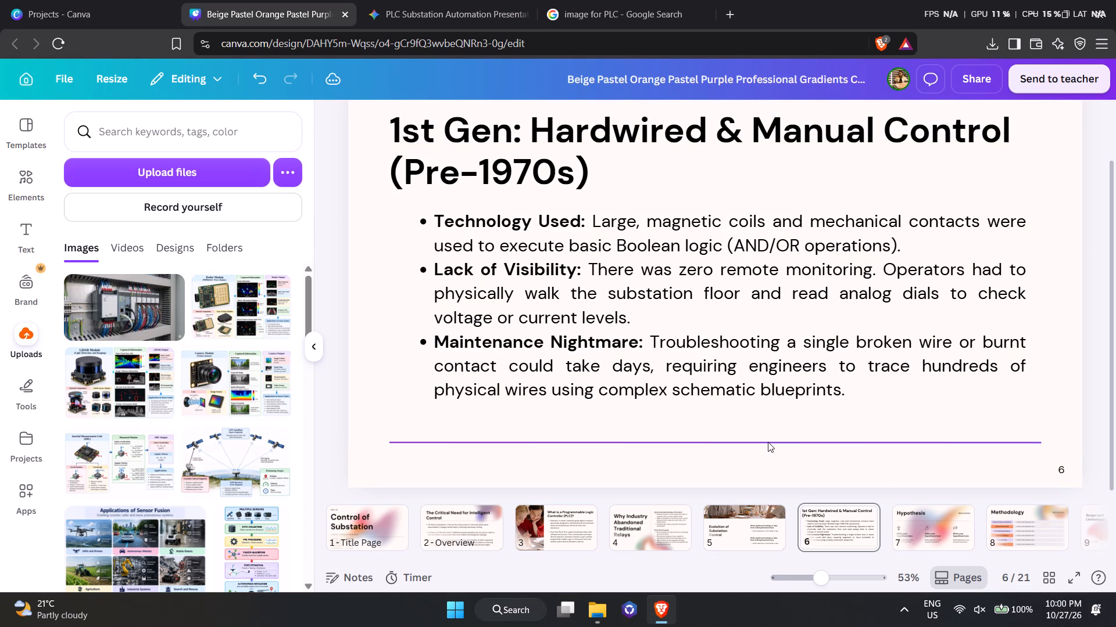
Scale the bullet text box up slightly to font size 34.8 and recentre it between the title and divider line.
{"action": "left_click", "coordinate": [739, 347]}
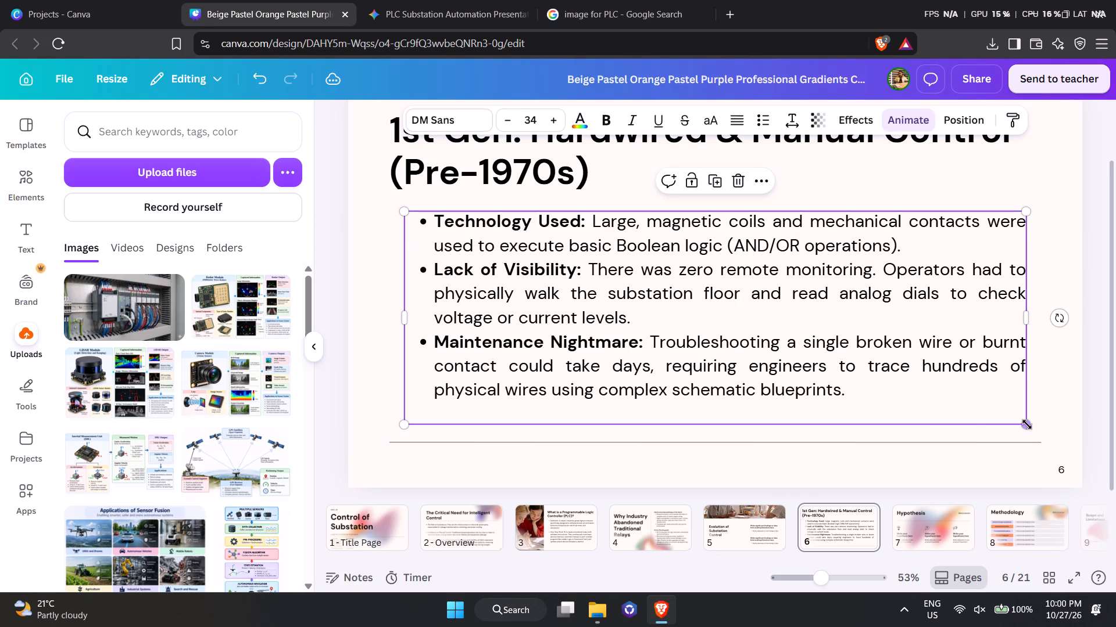
{"action": "left_click_drag", "start_coordinate": [1027, 424], "coordinate": [1041, 434]}
{"action": "left_click_drag", "start_coordinate": [827, 334], "coordinate": [817, 340]}
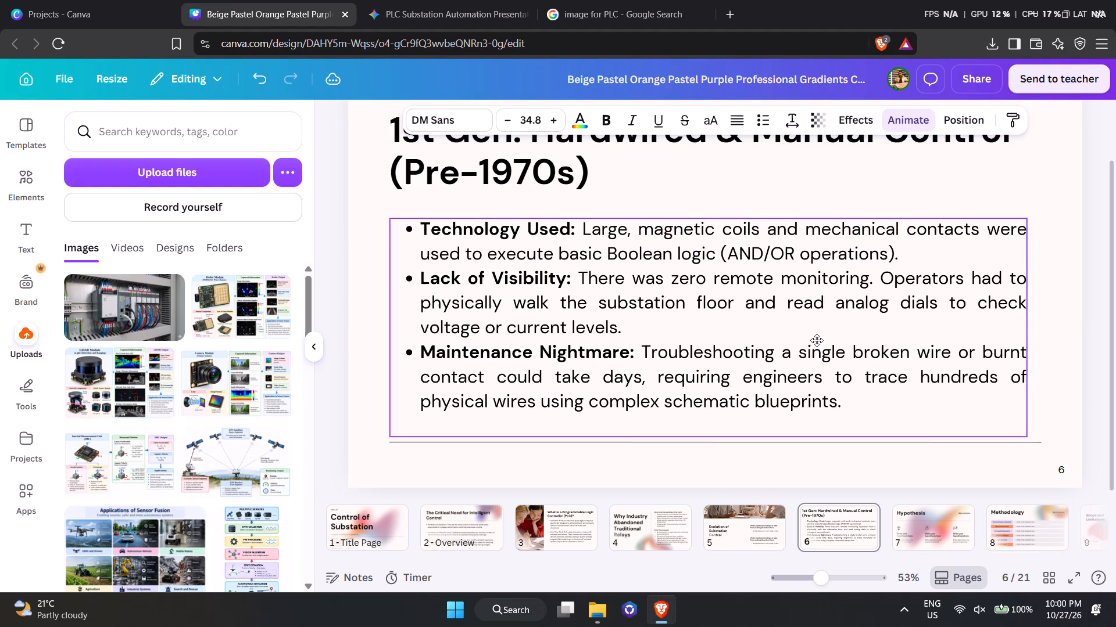
{"action": "left_click_drag", "start_coordinate": [817, 340], "coordinate": [820, 333]}
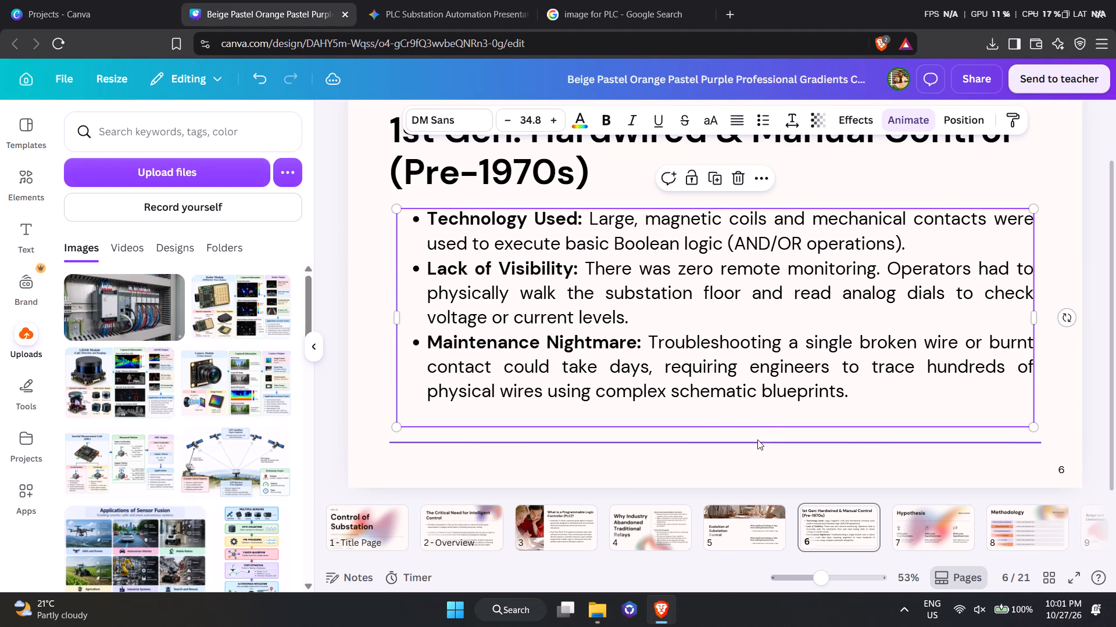
Nudge the divider line below page 6's bullets slightly downward.
{"action": "left_click", "coordinate": [757, 439]}
{"action": "key", "text": "Down"}
{"action": "key", "text": "Down"}
{"action": "key", "text": "Down"}
{"action": "key", "text": "Down"}
{"action": "key", "text": "Down"}
{"action": "key", "text": "Down"}
{"action": "key", "text": "Down"}
{"action": "key", "text": "Down"}
{"action": "key", "text": "Down"}
{"action": "key", "text": "Down"}
{"action": "key", "text": "Down"}
{"action": "key", "text": "Down"}
{"action": "key", "text": "Down"}
{"action": "key", "text": "Down"}
{"action": "key", "text": "Down"}
{"action": "key", "text": "Down"}
{"action": "key", "text": "Down"}
{"action": "key", "text": "Down"}
{"action": "key", "text": "Down"}
{"action": "key", "text": "Down"}
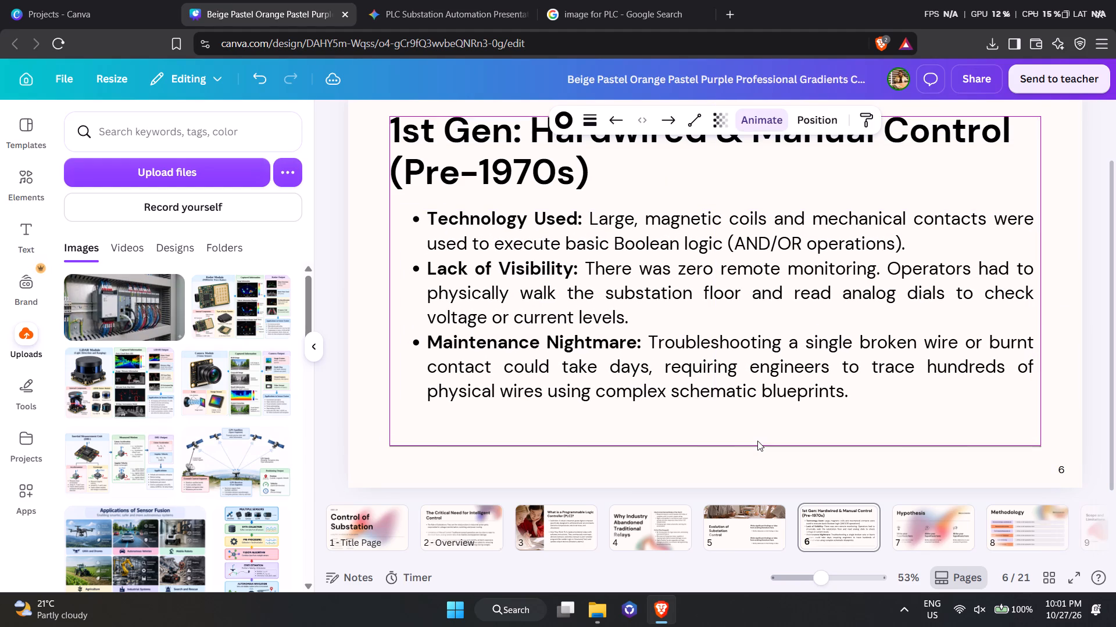
{"action": "key", "text": "Up"}
{"action": "key", "text": "Up"}
{"action": "key", "text": "Up"}
{"action": "key", "text": "Up"}
{"action": "key", "text": "Up"}
{"action": "key", "text": "Up"}
{"action": "key", "text": "Up"}
{"action": "key", "text": "Up"}
{"action": "key", "text": "Up"}
{"action": "key", "text": "Up"}
{"action": "key", "text": "Up"}
{"action": "key", "text": "Up"}
{"action": "key", "text": "Up"}
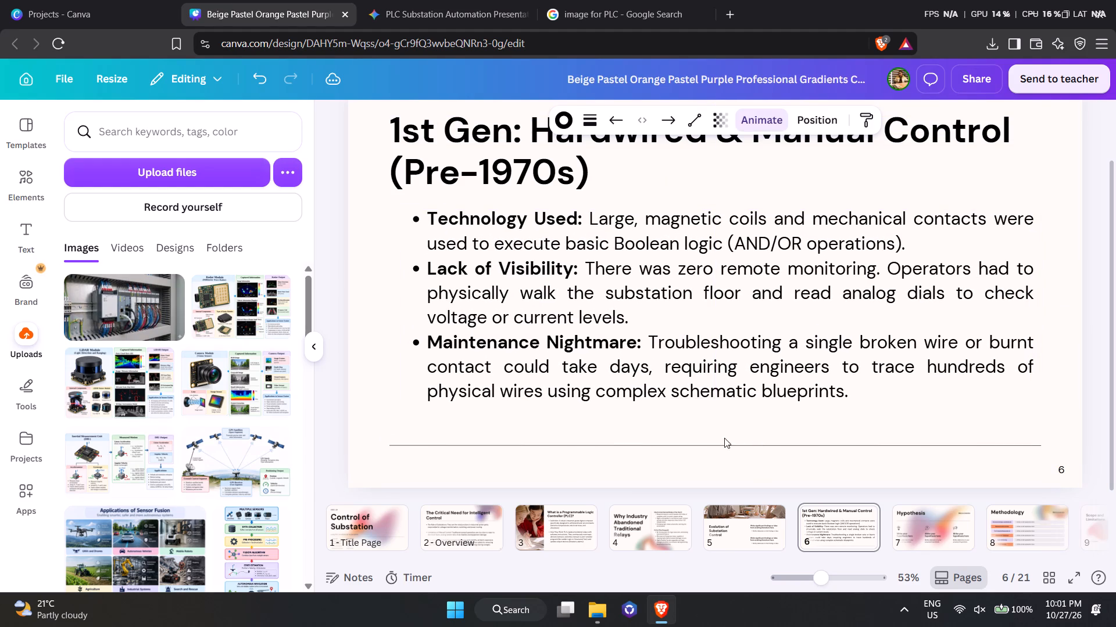
Copy the blurred multicolour gradient graphic from the Methodology page 8 and paste it onto page 6.
{"action": "scroll", "coordinate": [363, 222], "scroll_direction": "up", "scroll_amount": 2}
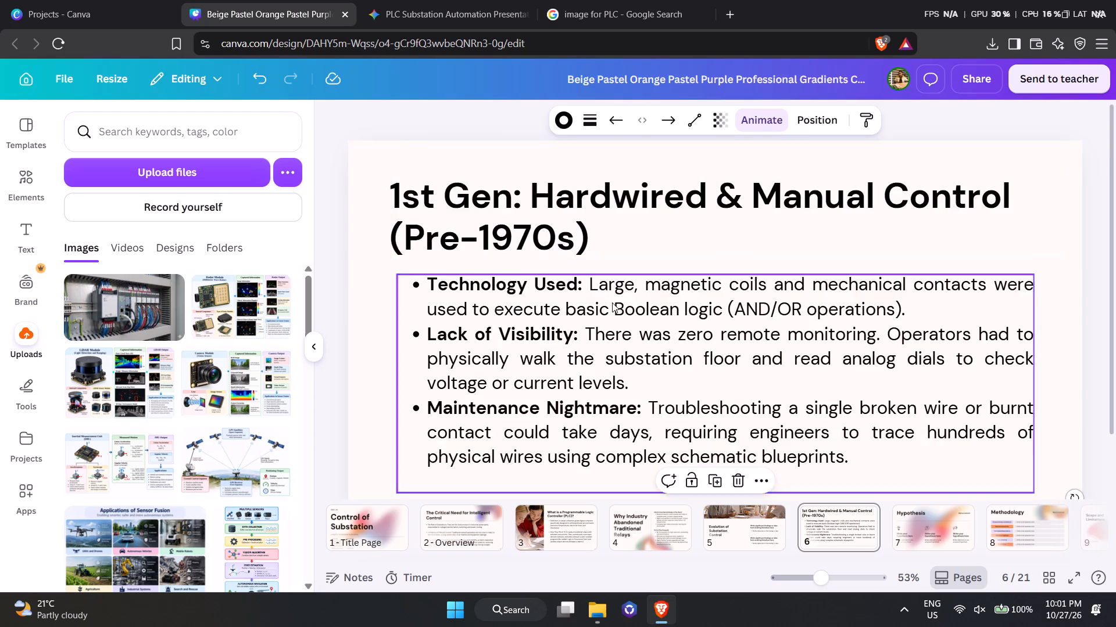
{"action": "scroll", "coordinate": [612, 302], "scroll_direction": "down", "scroll_amount": 2}
{"action": "left_click", "coordinate": [1026, 531]}
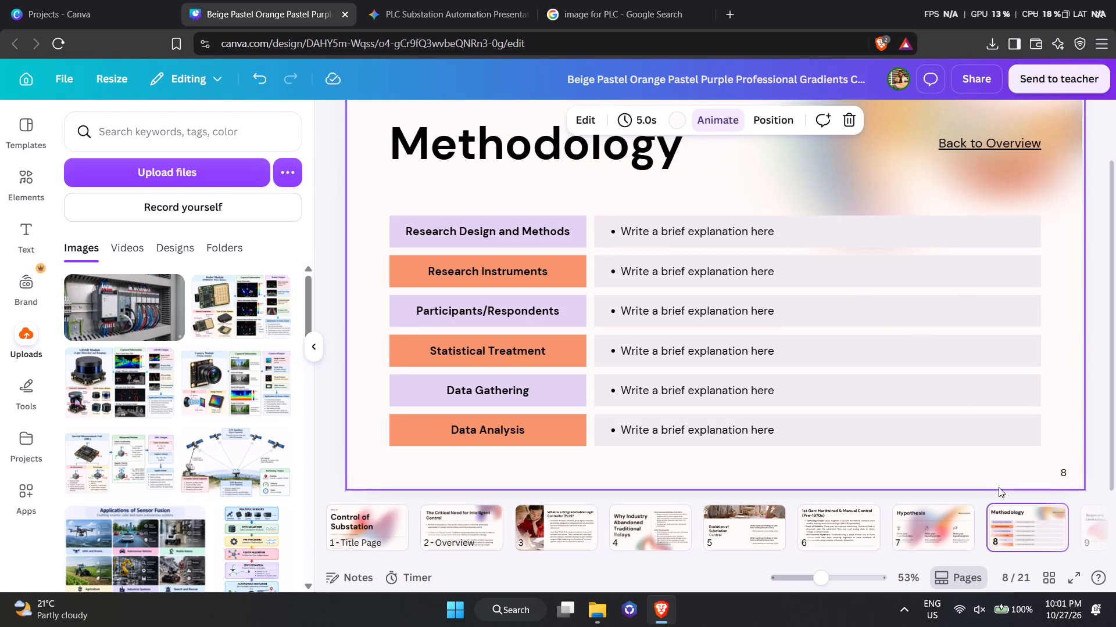
{"action": "left_click", "coordinate": [915, 175]}
{"action": "key", "text": "ctrl+c"}
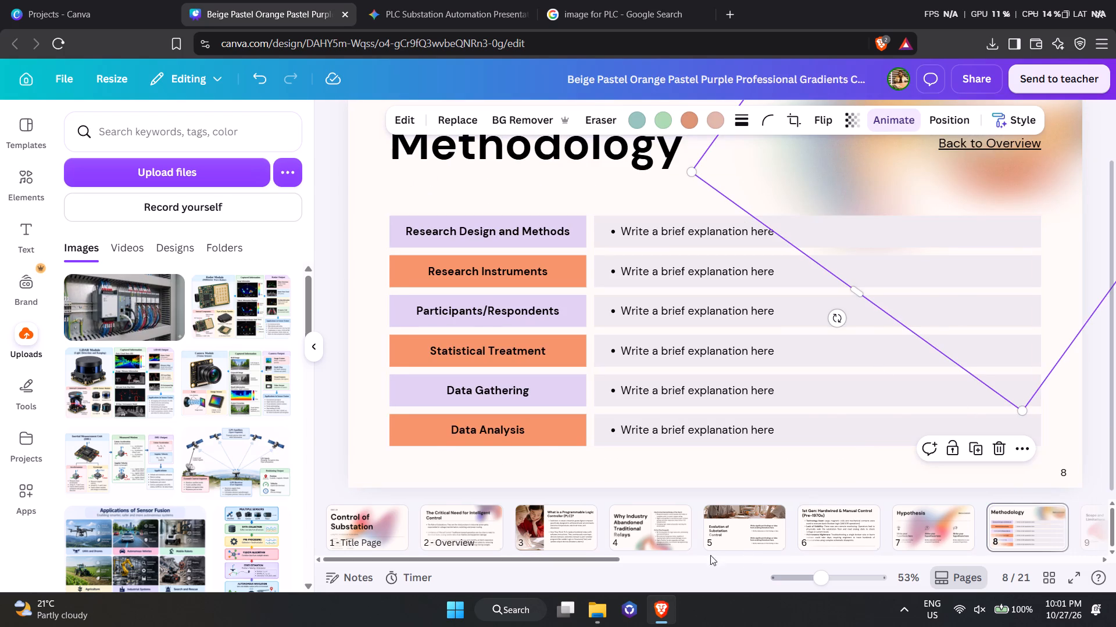
{"action": "left_click", "coordinate": [739, 535]}
{"action": "left_click", "coordinate": [847, 527]}
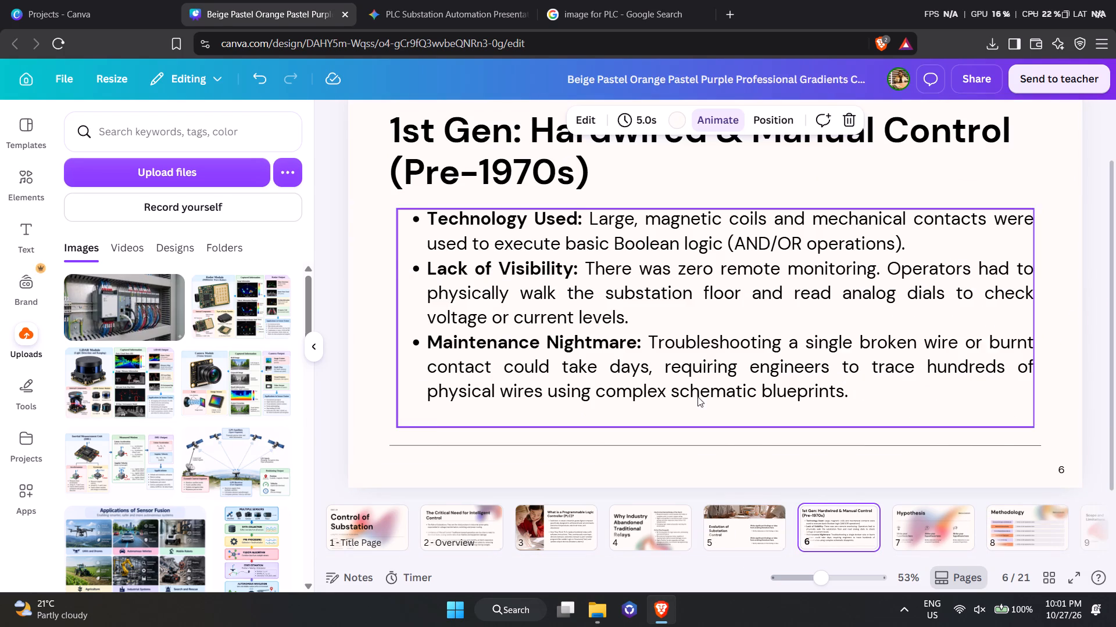
{"action": "scroll", "coordinate": [697, 397], "scroll_direction": "up", "scroll_amount": 1}
{"action": "key", "text": "ctrl+v"}
Move the pasted gradient to the middle of page 6 and send it to the back behind the text.
{"action": "left_click_drag", "start_coordinate": [897, 222], "coordinate": [613, 402]}
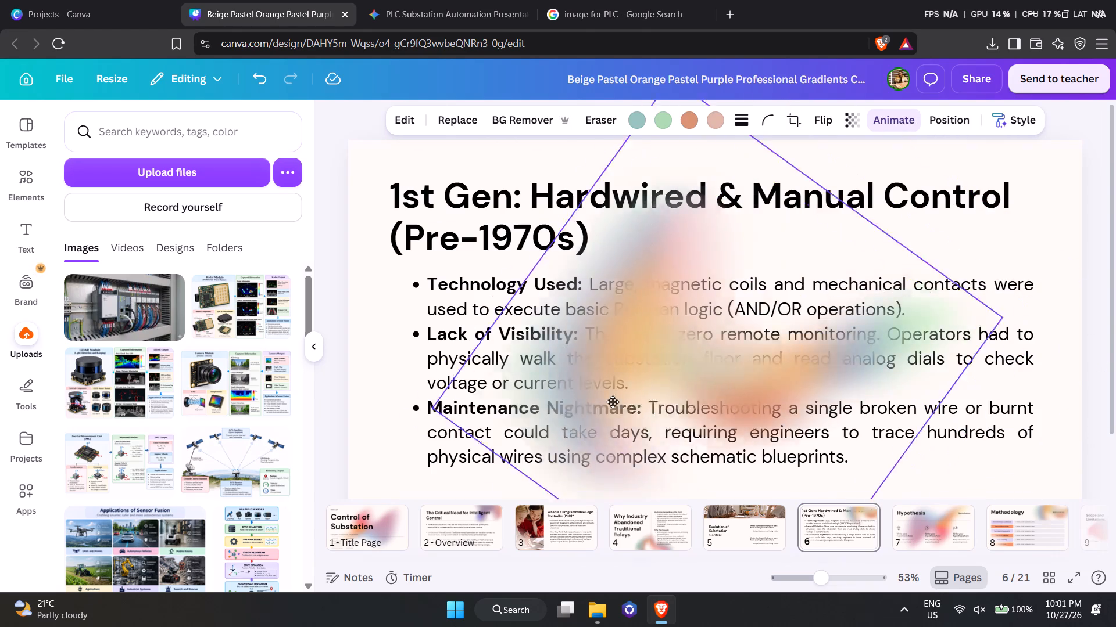
{"action": "left_click_drag", "start_coordinate": [613, 402], "coordinate": [488, 433]}
{"action": "left_click_drag", "start_coordinate": [511, 436], "coordinate": [668, 417]}
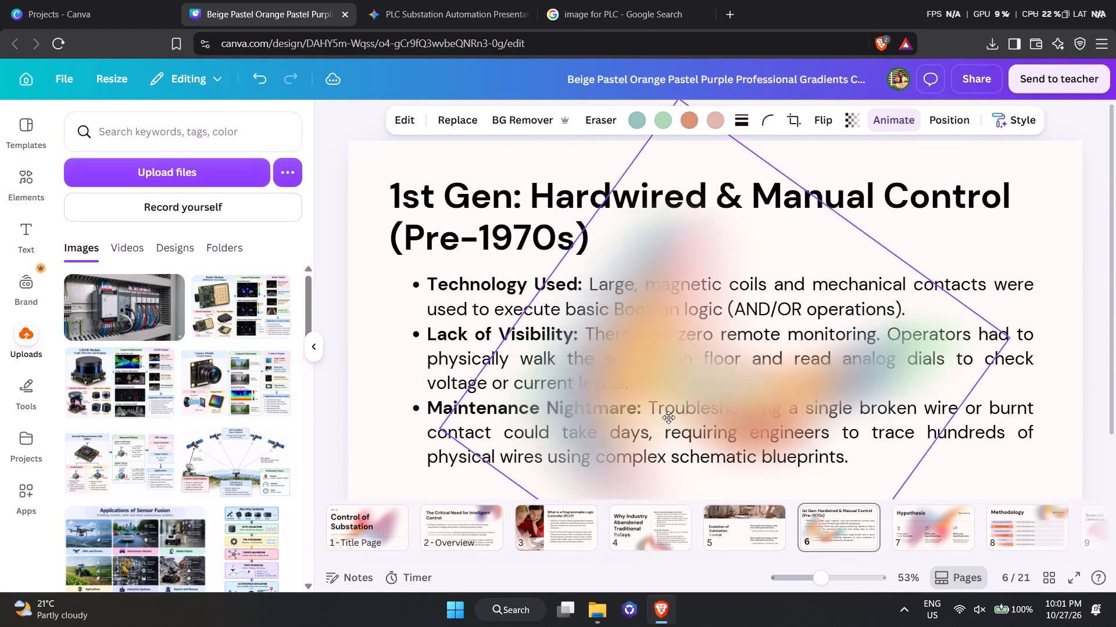
{"action": "left_click_drag", "start_coordinate": [668, 417], "coordinate": [650, 409]}
{"action": "left_click", "coordinate": [939, 113]}
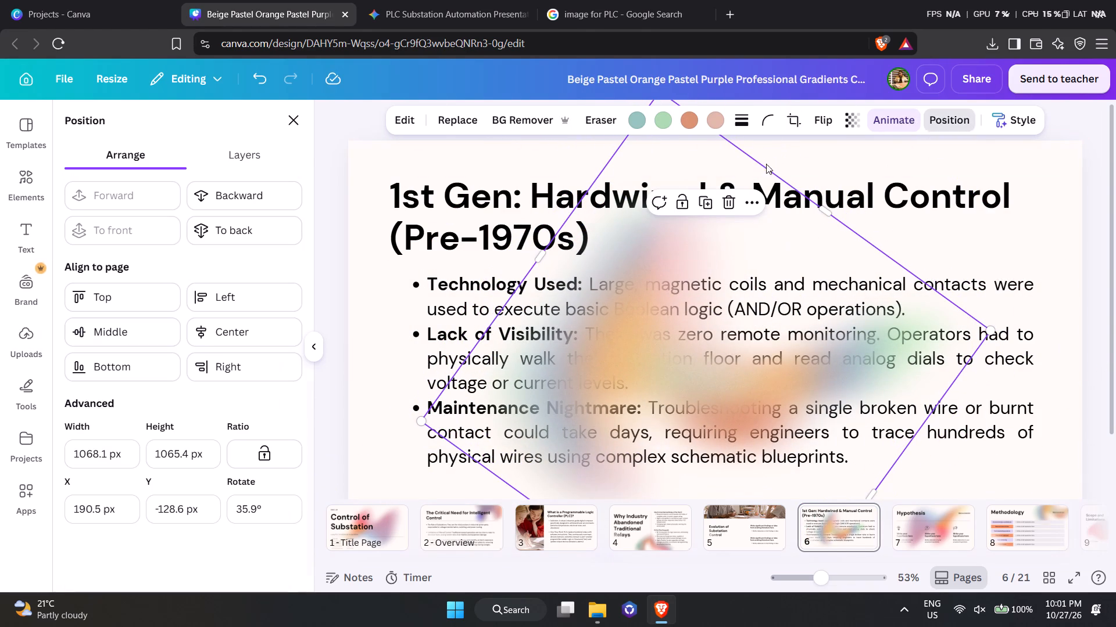
{"action": "left_click", "coordinate": [256, 227]}
{"action": "left_click", "coordinate": [256, 227]}
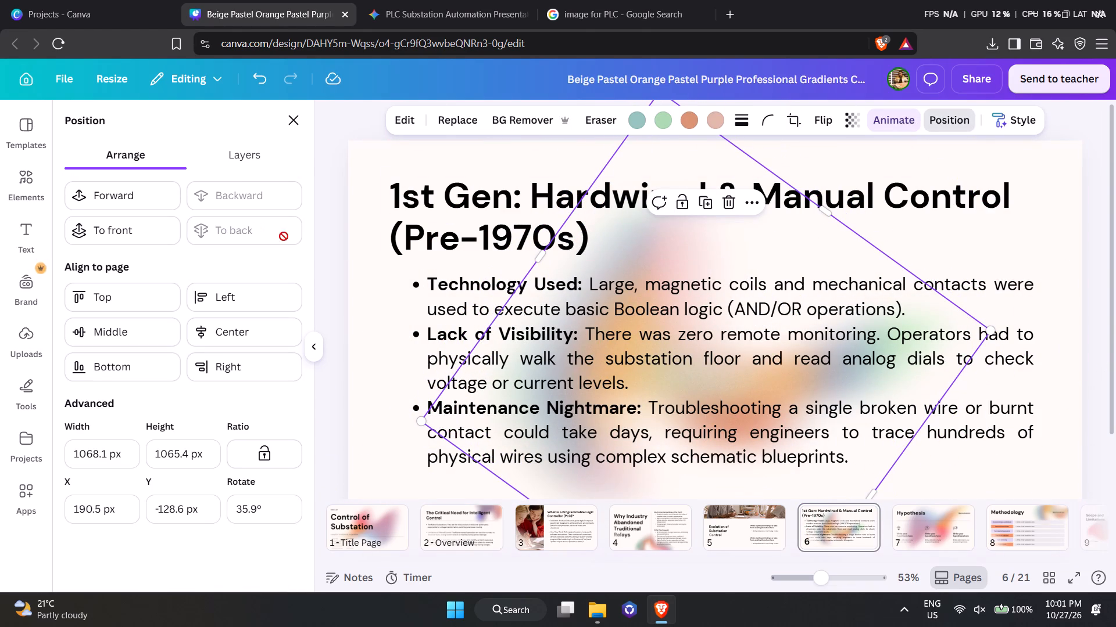
{"action": "left_click", "coordinate": [1094, 251]}
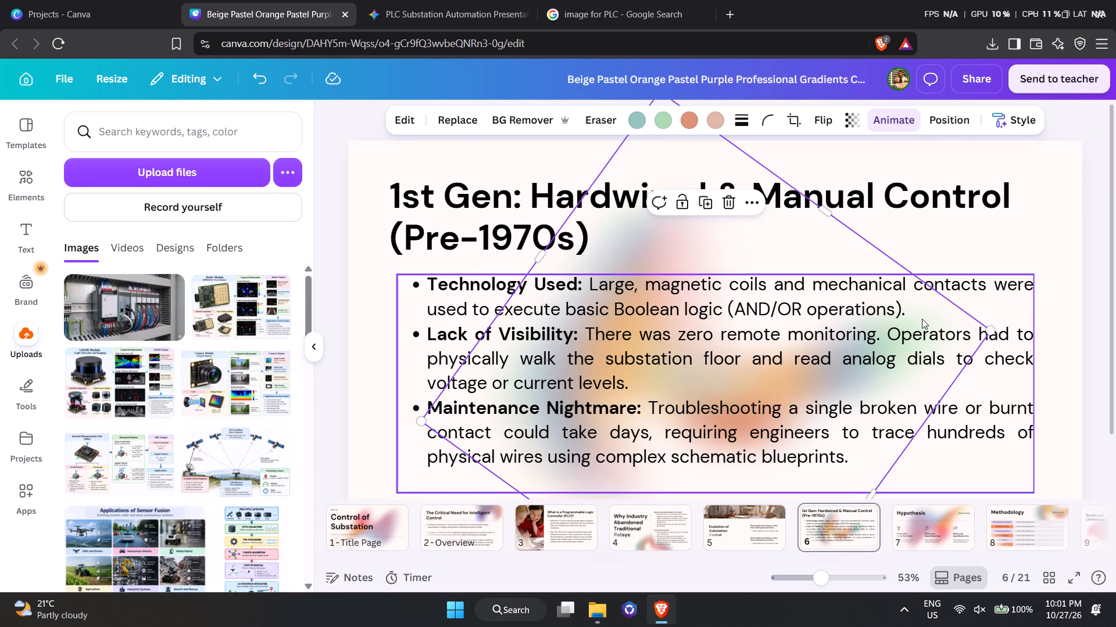
Lock the position and appearance of the gradient graphic on page 6.
{"action": "left_click", "coordinate": [678, 201]}
{"action": "left_click", "coordinate": [343, 118]}
{"action": "scroll", "coordinate": [569, 205], "scroll_direction": "down", "scroll_amount": 2}
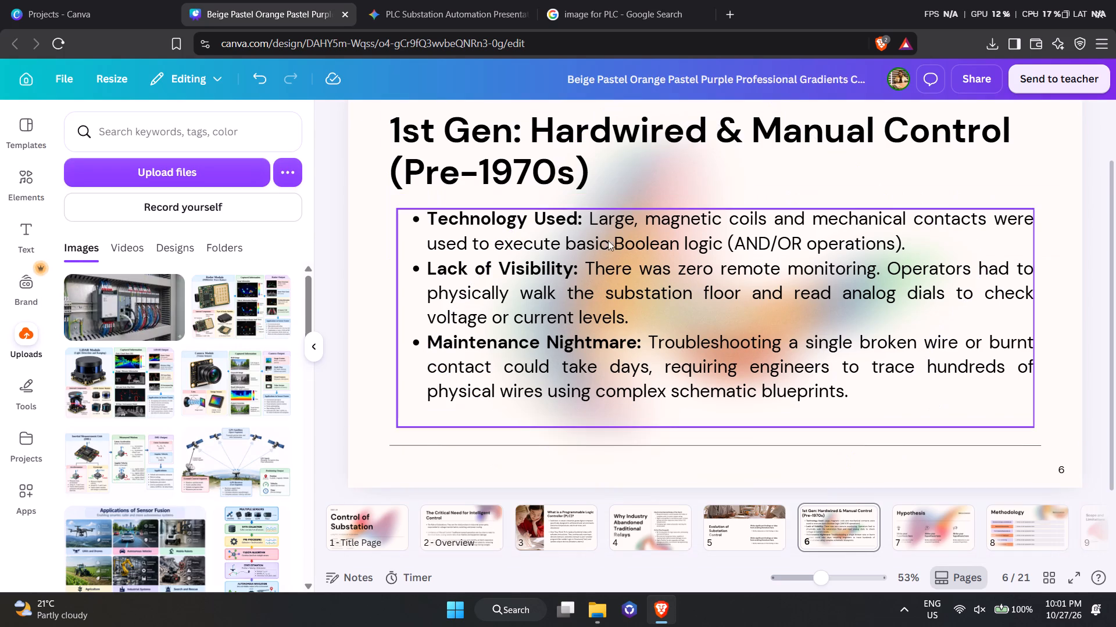
{"action": "scroll", "coordinate": [655, 269], "scroll_direction": "up", "scroll_amount": 1}
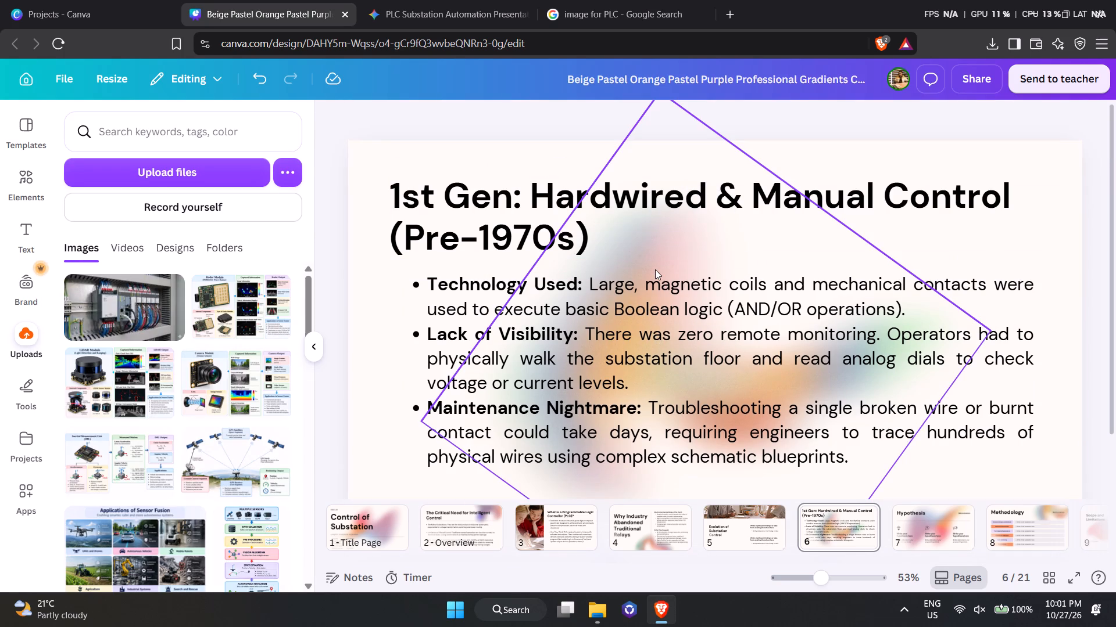
{"action": "scroll", "coordinate": [640, 289], "scroll_direction": "down", "scroll_amount": 1}
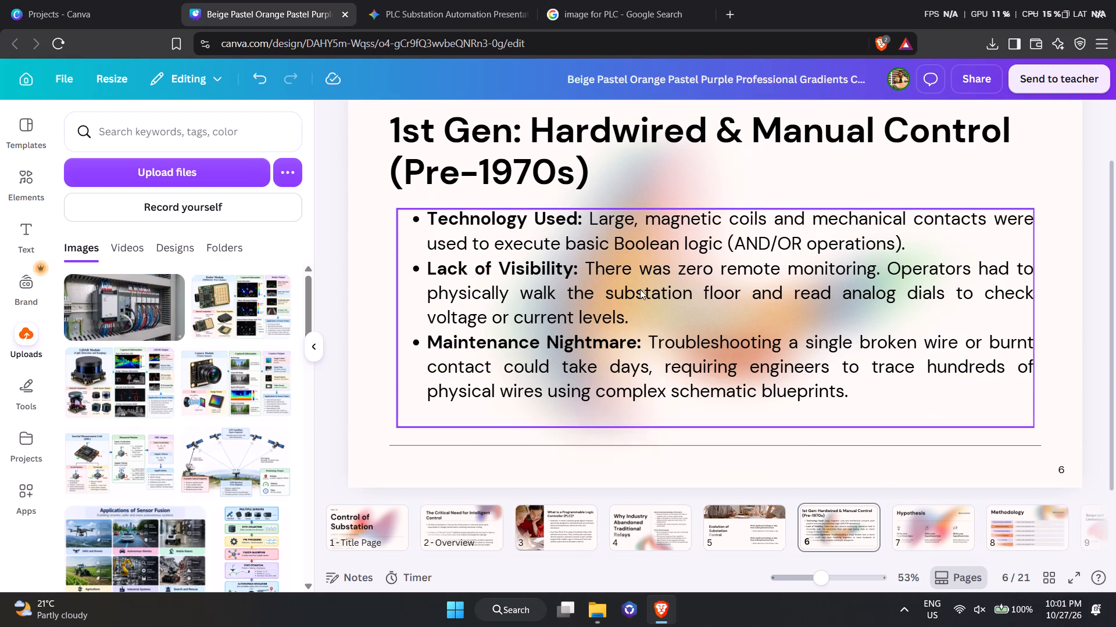
Replace page 3's photo of two women with the uploaded PLC control cabinet photo, and delete the loose extra copy.
{"action": "left_click", "coordinate": [749, 535]}
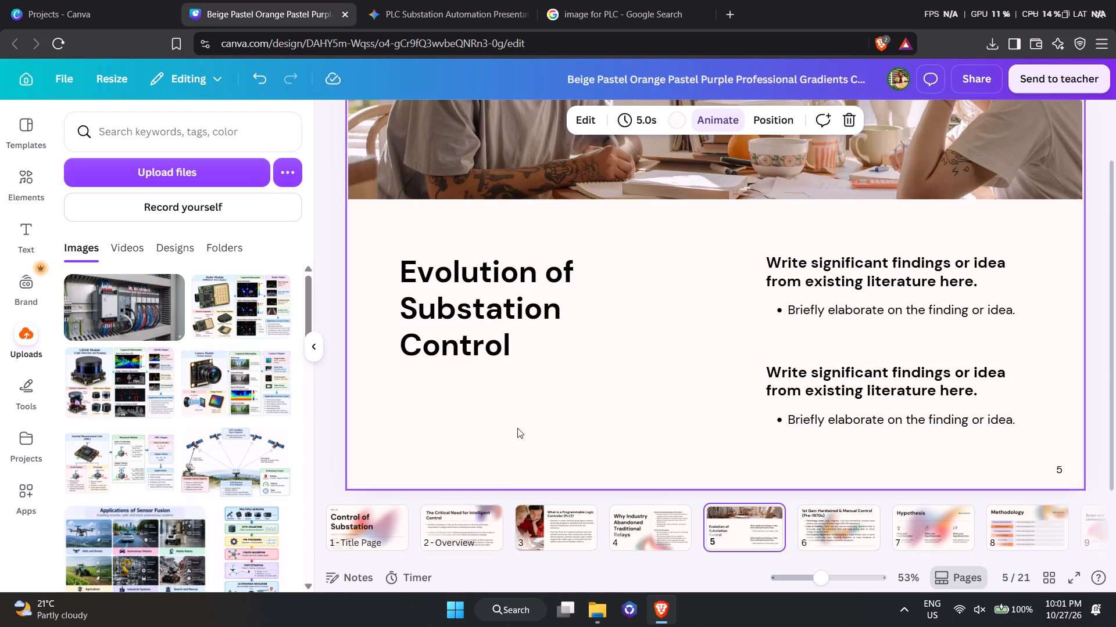
{"action": "left_click", "coordinate": [537, 535]}
{"action": "left_click", "coordinate": [410, 318]}
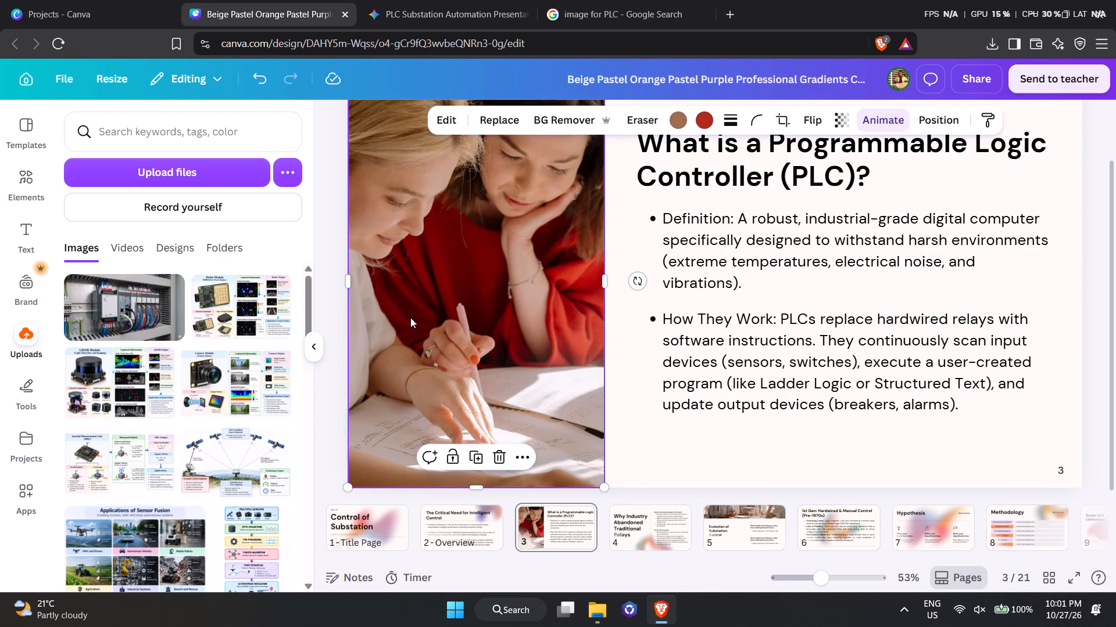
{"action": "left_click", "coordinate": [121, 288]}
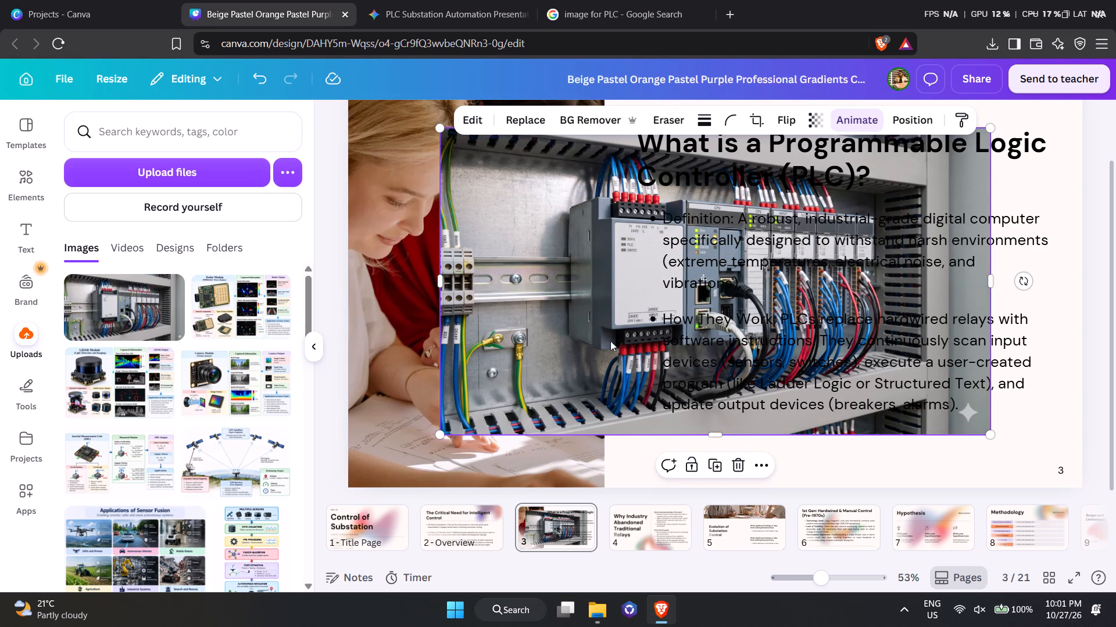
{"action": "left_click_drag", "start_coordinate": [675, 310], "coordinate": [459, 362]}
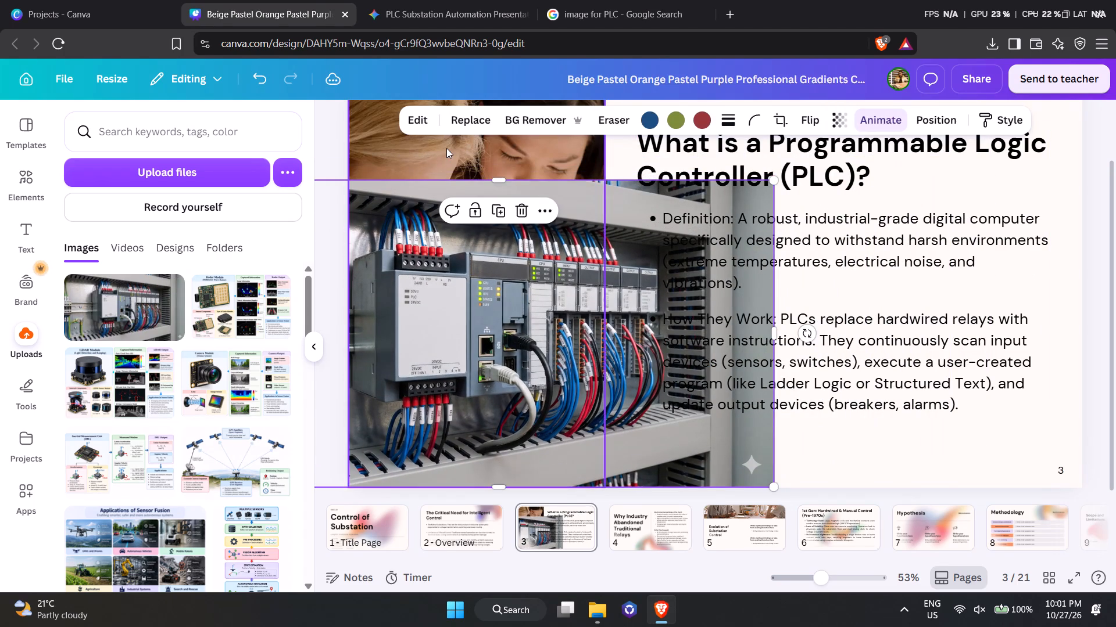
{"action": "left_click", "coordinate": [446, 148]}
{"action": "right_click", "coordinate": [446, 148]}
{"action": "left_click", "coordinate": [412, 157]}
{"action": "left_click", "coordinate": [509, 123]}
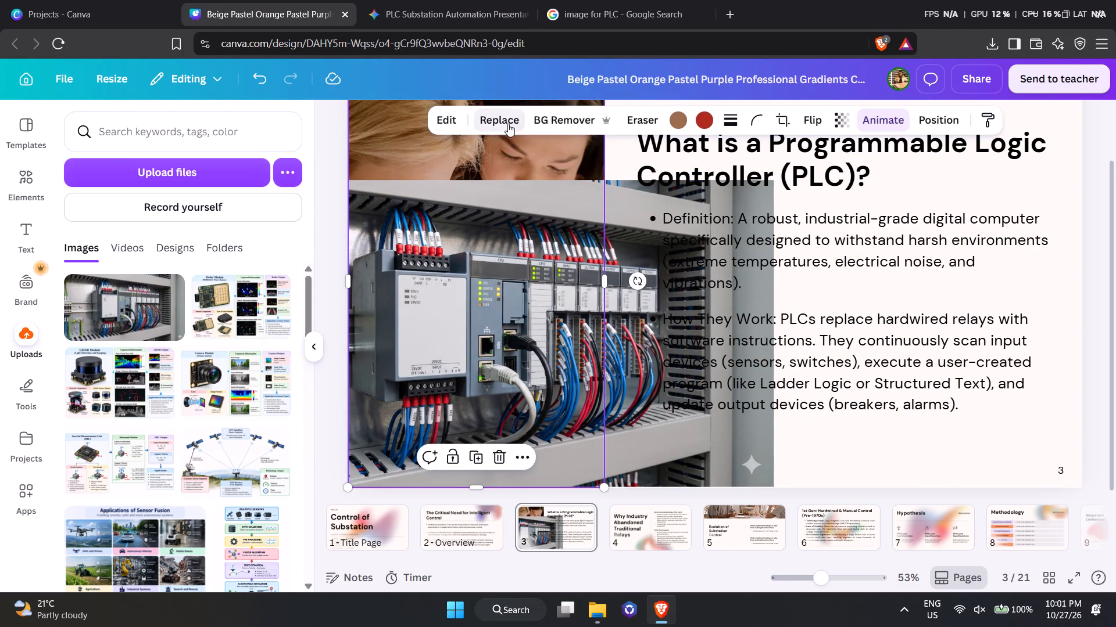
{"action": "left_click", "coordinate": [124, 339]}
{"action": "left_click", "coordinate": [530, 353]}
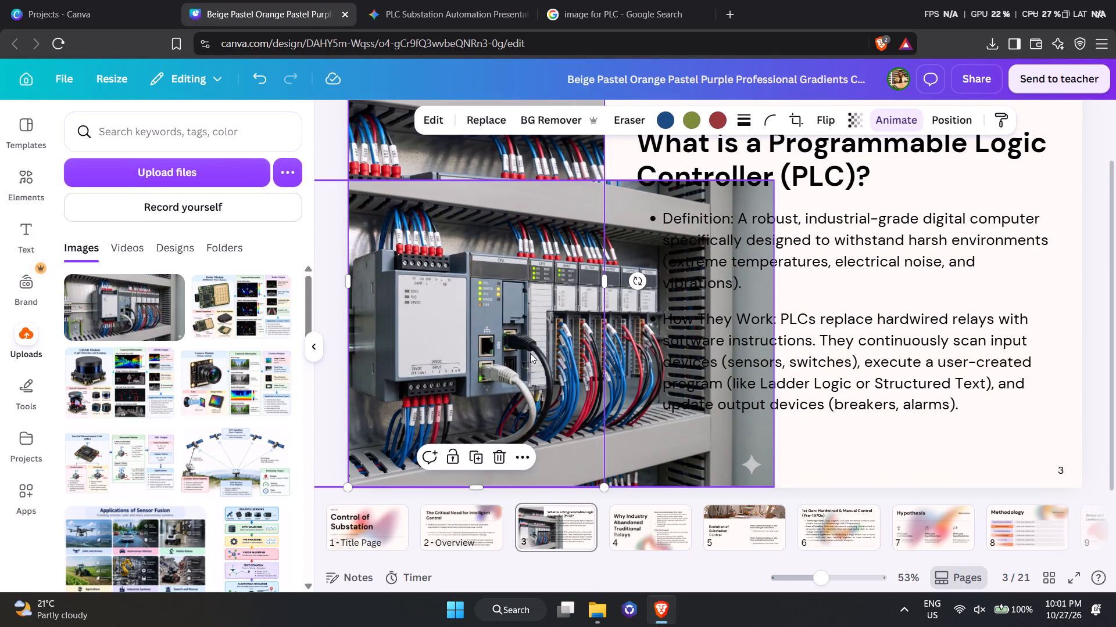
{"action": "key", "text": "Delete"}
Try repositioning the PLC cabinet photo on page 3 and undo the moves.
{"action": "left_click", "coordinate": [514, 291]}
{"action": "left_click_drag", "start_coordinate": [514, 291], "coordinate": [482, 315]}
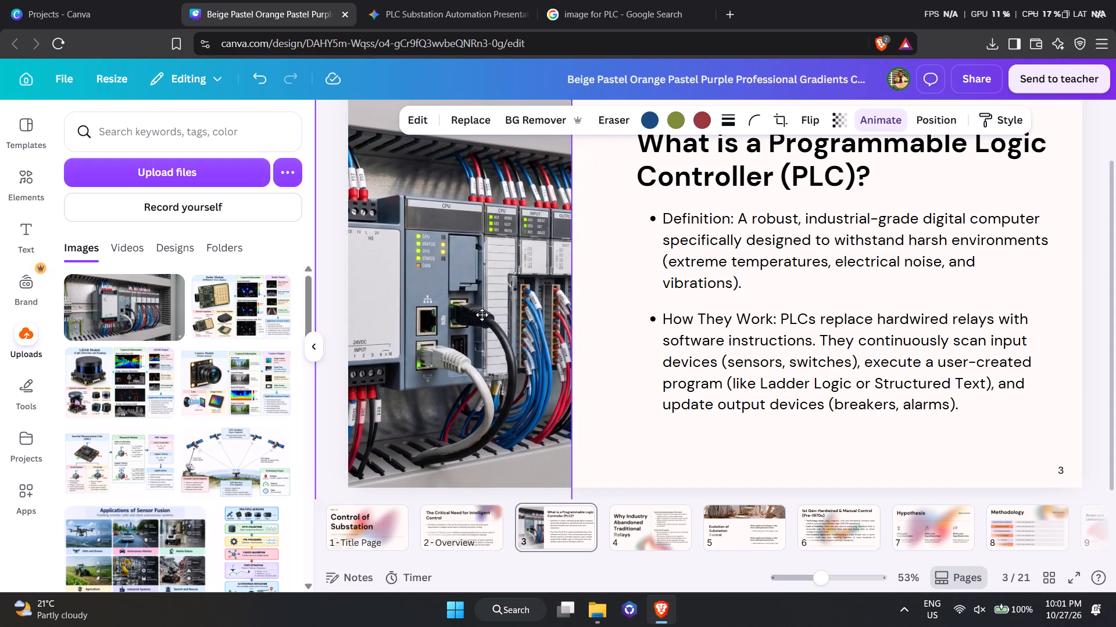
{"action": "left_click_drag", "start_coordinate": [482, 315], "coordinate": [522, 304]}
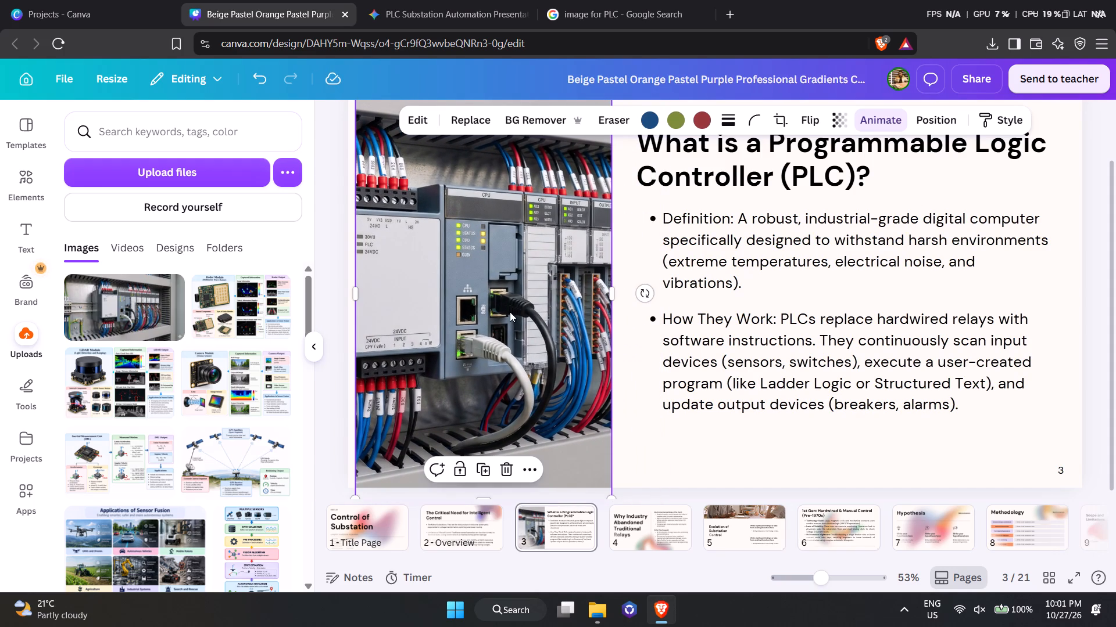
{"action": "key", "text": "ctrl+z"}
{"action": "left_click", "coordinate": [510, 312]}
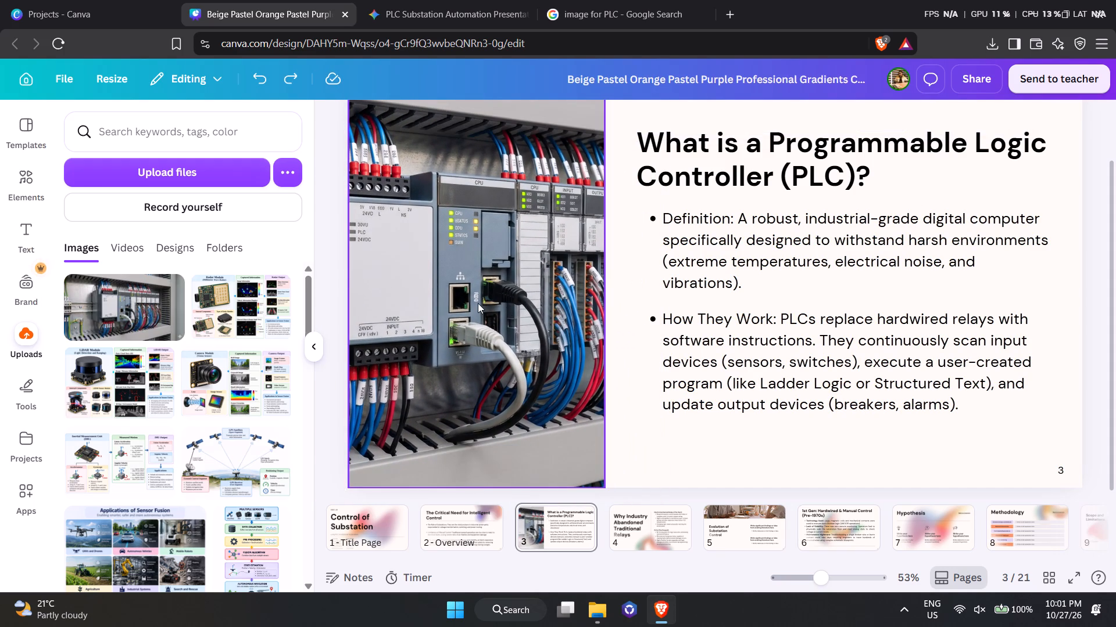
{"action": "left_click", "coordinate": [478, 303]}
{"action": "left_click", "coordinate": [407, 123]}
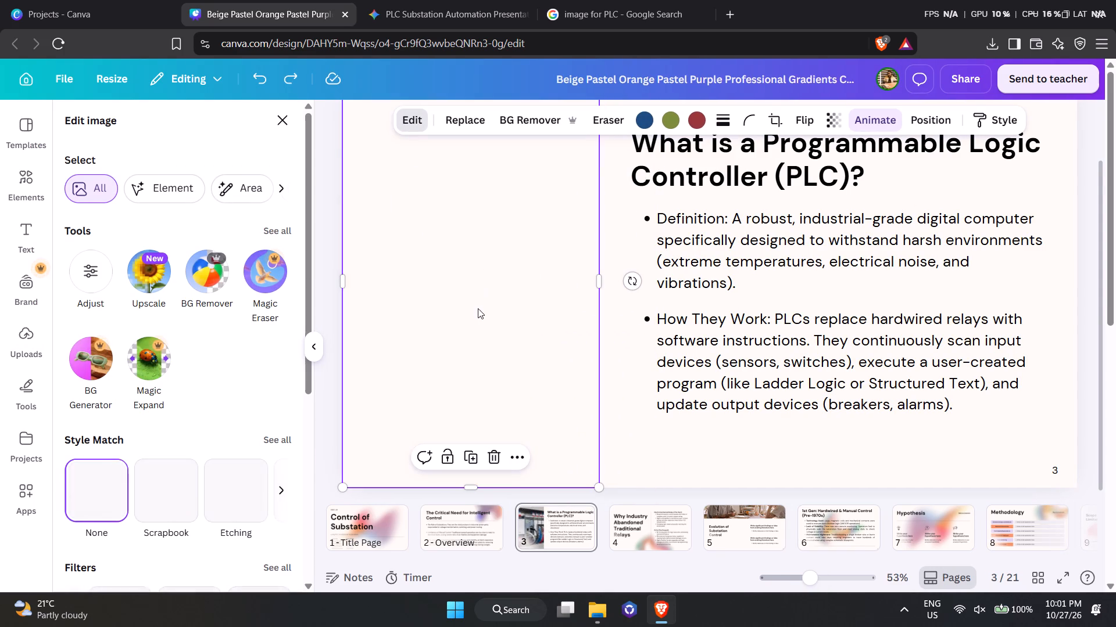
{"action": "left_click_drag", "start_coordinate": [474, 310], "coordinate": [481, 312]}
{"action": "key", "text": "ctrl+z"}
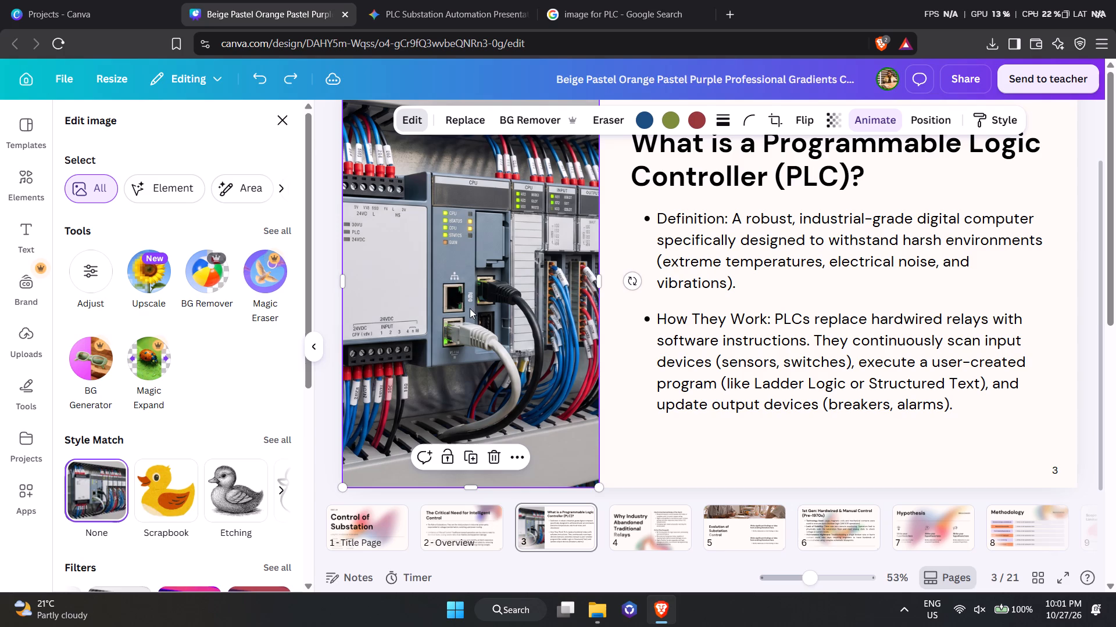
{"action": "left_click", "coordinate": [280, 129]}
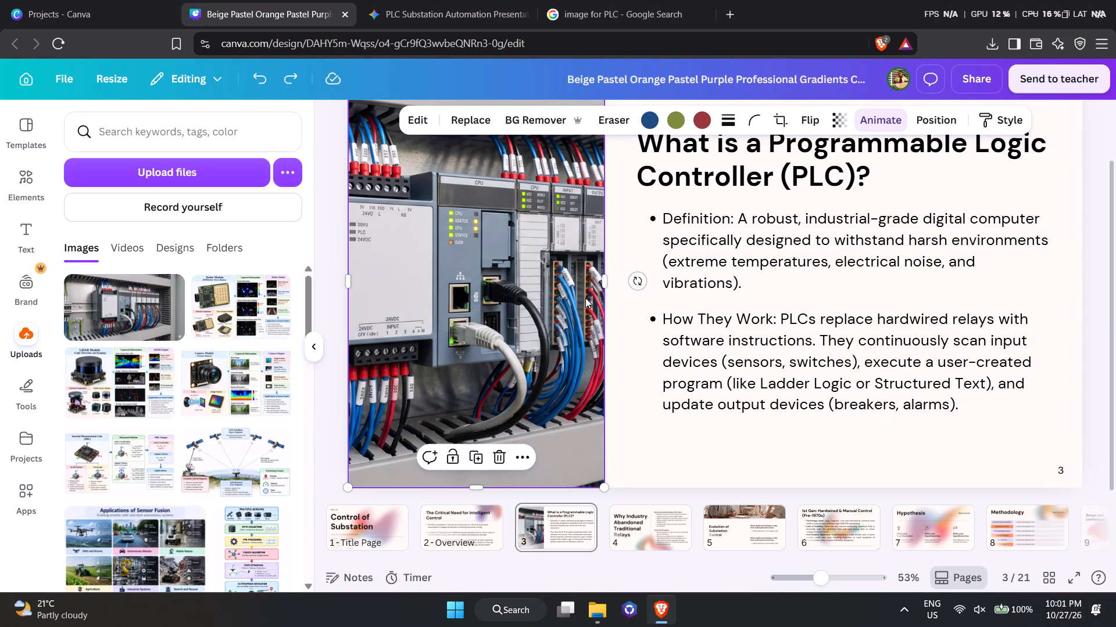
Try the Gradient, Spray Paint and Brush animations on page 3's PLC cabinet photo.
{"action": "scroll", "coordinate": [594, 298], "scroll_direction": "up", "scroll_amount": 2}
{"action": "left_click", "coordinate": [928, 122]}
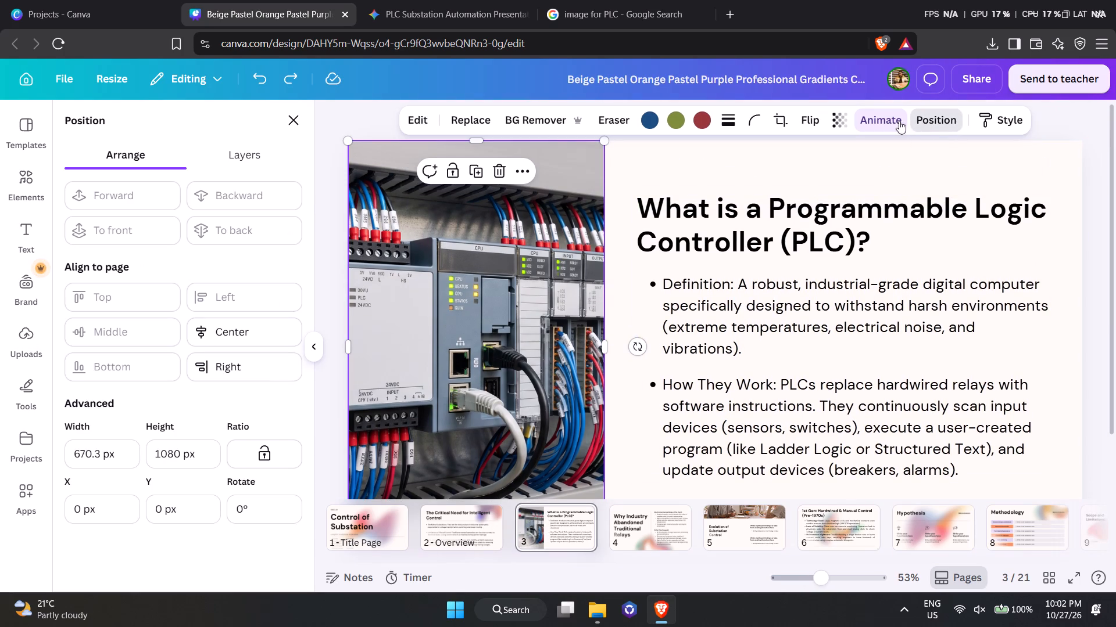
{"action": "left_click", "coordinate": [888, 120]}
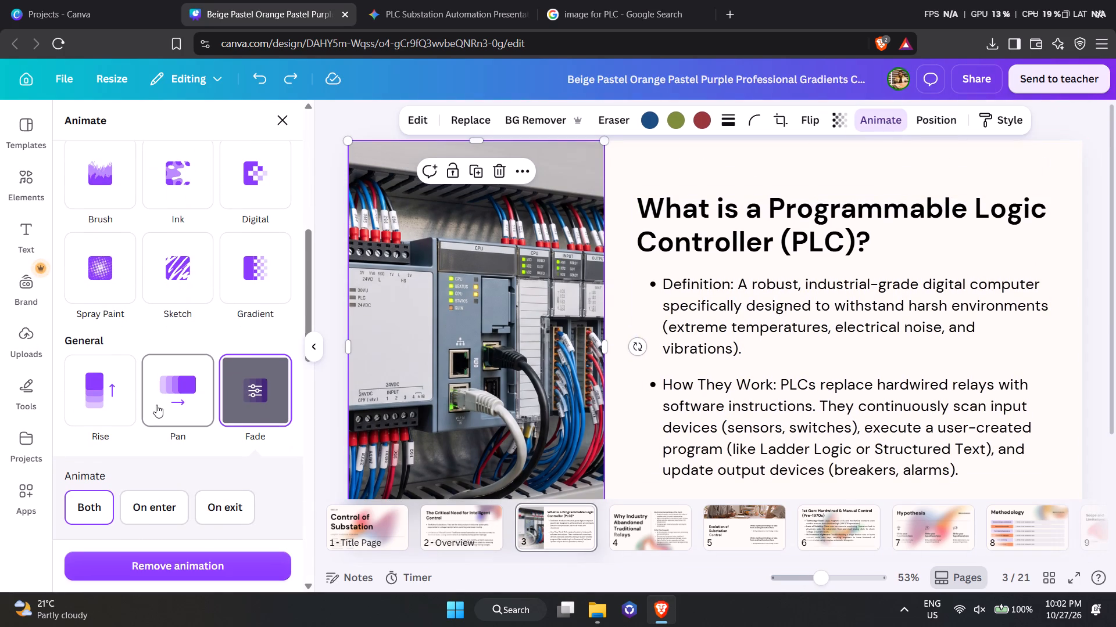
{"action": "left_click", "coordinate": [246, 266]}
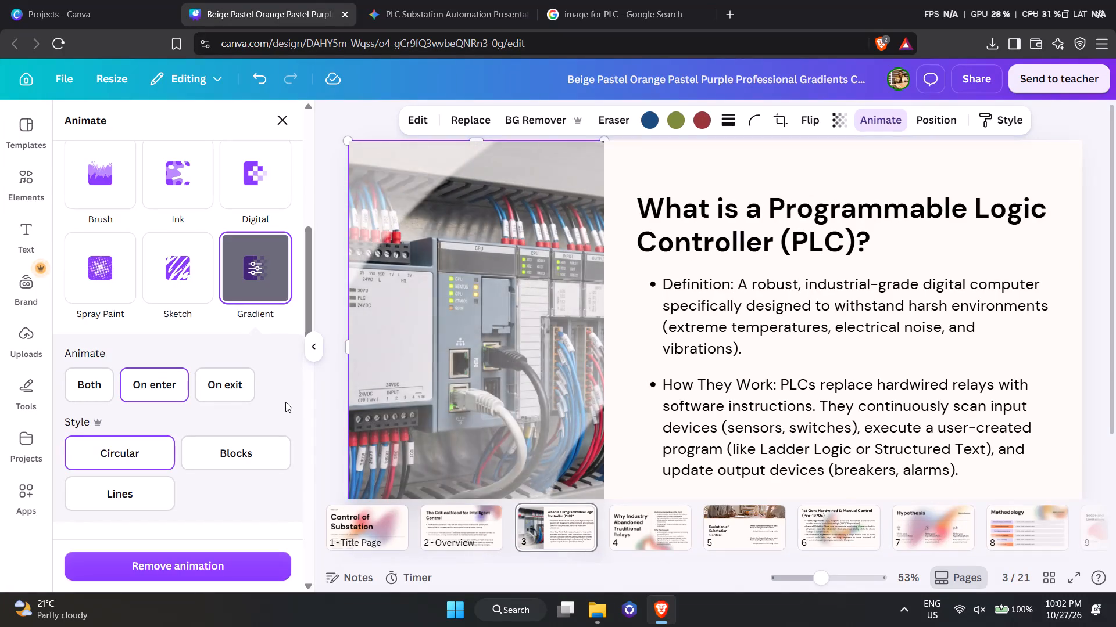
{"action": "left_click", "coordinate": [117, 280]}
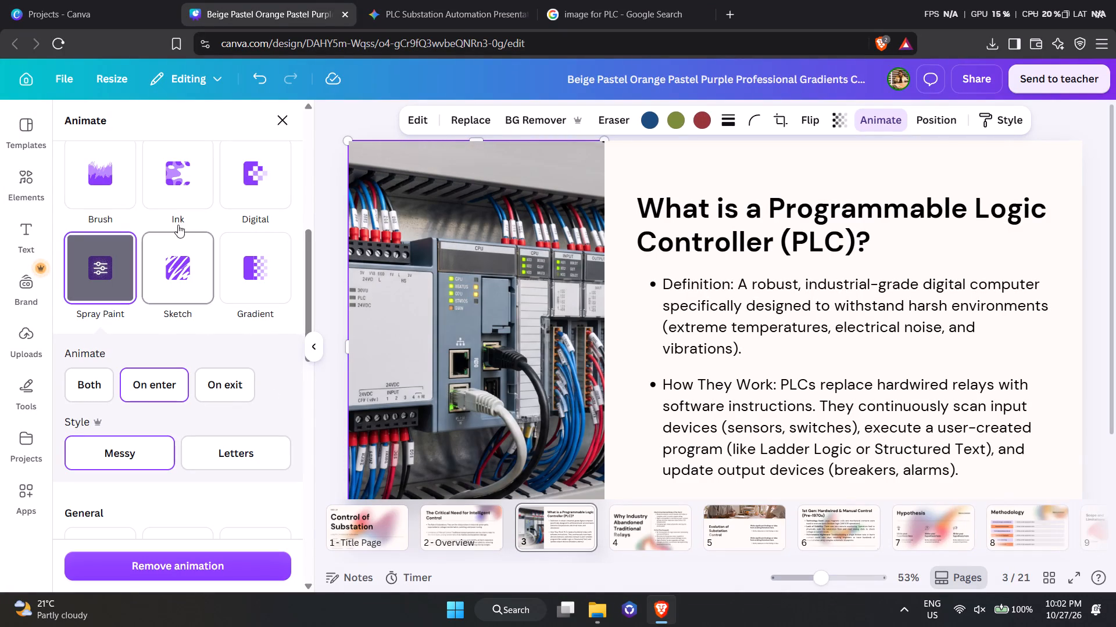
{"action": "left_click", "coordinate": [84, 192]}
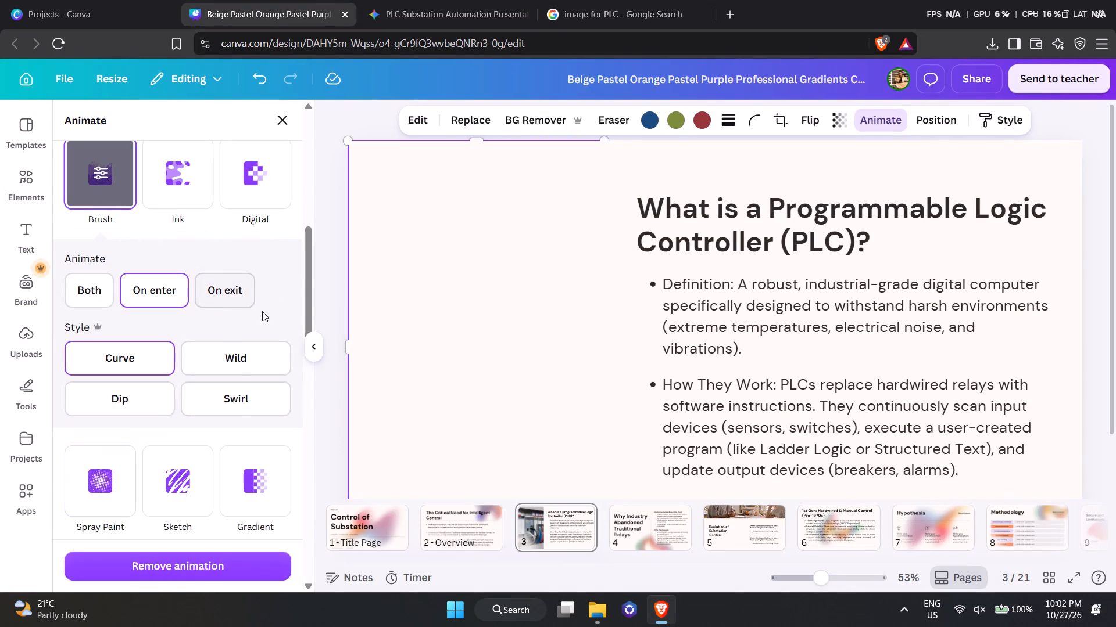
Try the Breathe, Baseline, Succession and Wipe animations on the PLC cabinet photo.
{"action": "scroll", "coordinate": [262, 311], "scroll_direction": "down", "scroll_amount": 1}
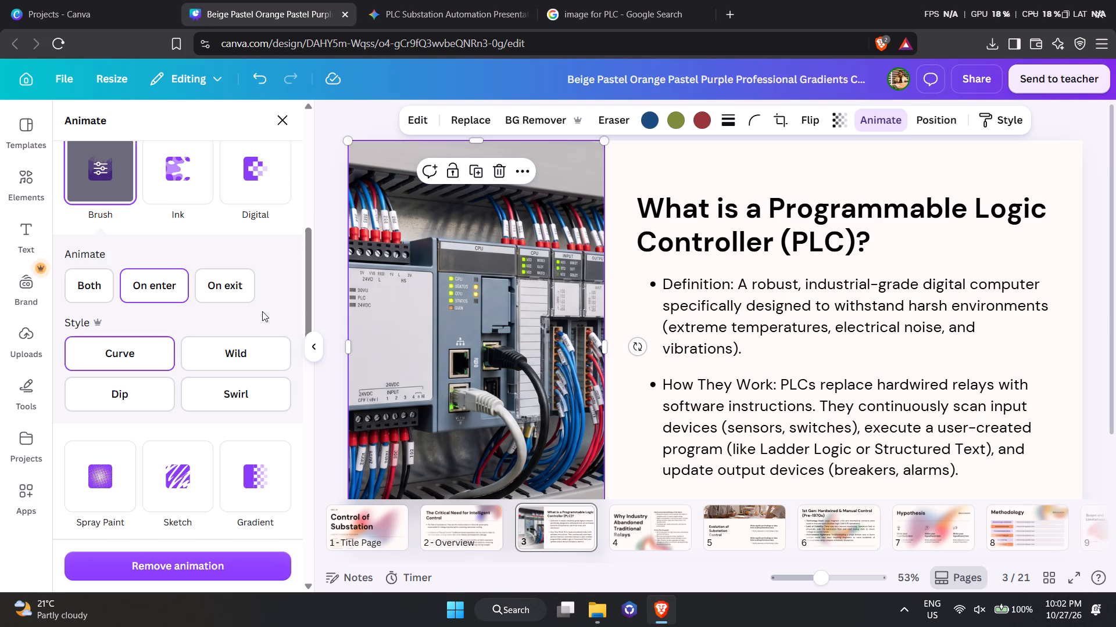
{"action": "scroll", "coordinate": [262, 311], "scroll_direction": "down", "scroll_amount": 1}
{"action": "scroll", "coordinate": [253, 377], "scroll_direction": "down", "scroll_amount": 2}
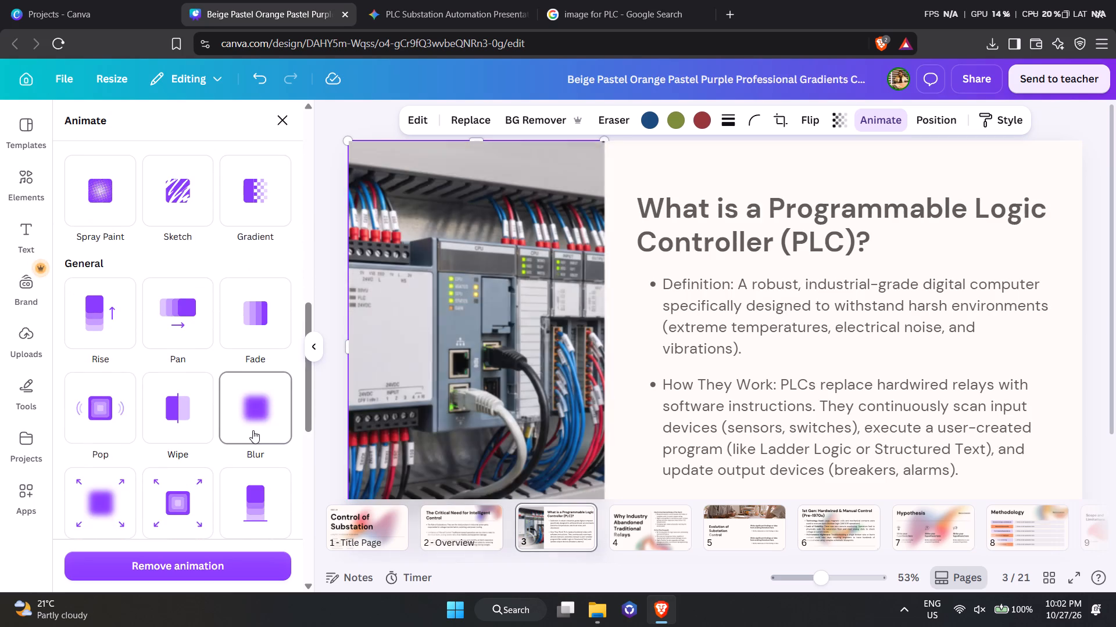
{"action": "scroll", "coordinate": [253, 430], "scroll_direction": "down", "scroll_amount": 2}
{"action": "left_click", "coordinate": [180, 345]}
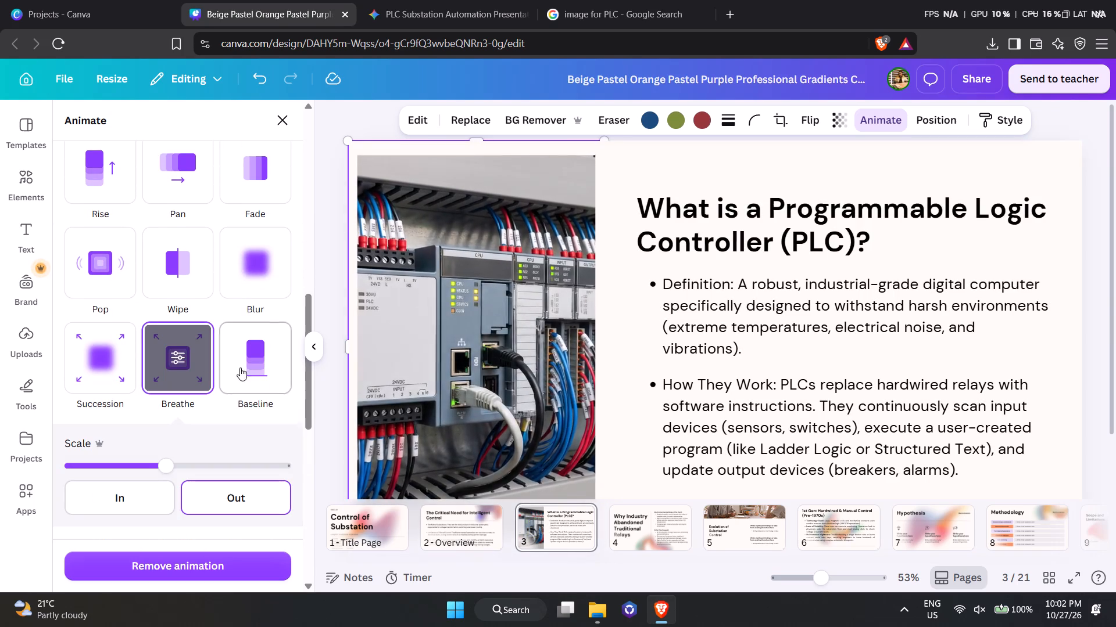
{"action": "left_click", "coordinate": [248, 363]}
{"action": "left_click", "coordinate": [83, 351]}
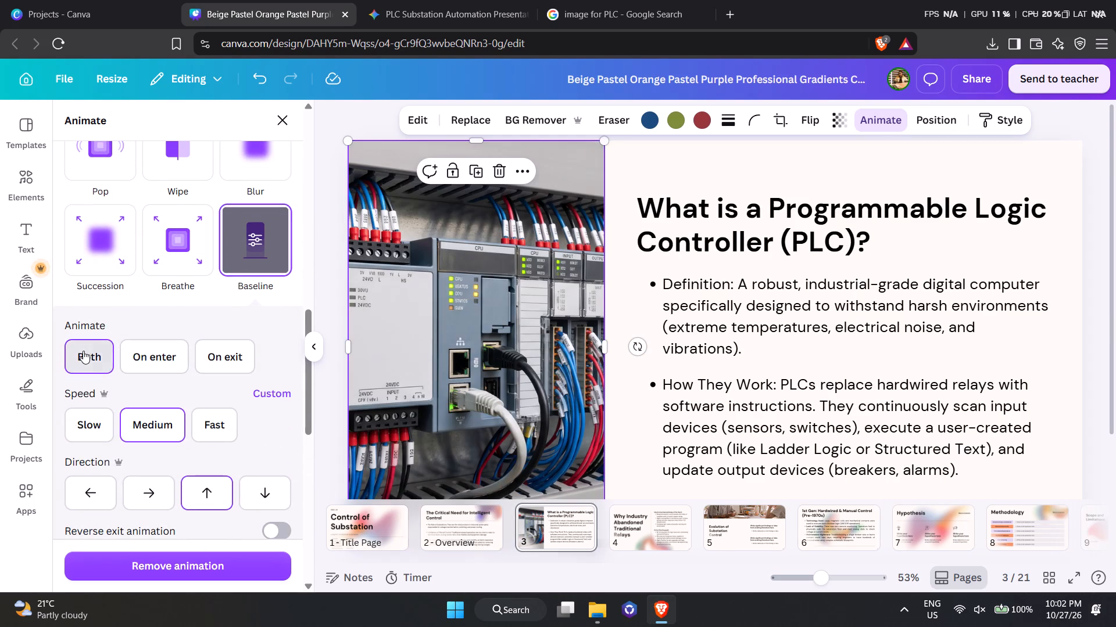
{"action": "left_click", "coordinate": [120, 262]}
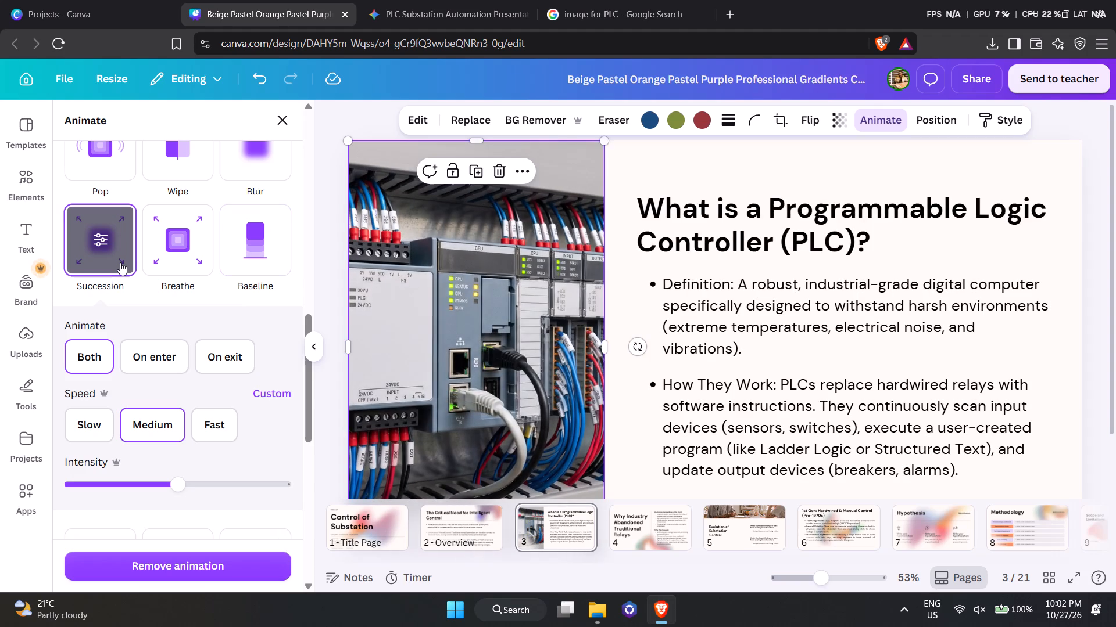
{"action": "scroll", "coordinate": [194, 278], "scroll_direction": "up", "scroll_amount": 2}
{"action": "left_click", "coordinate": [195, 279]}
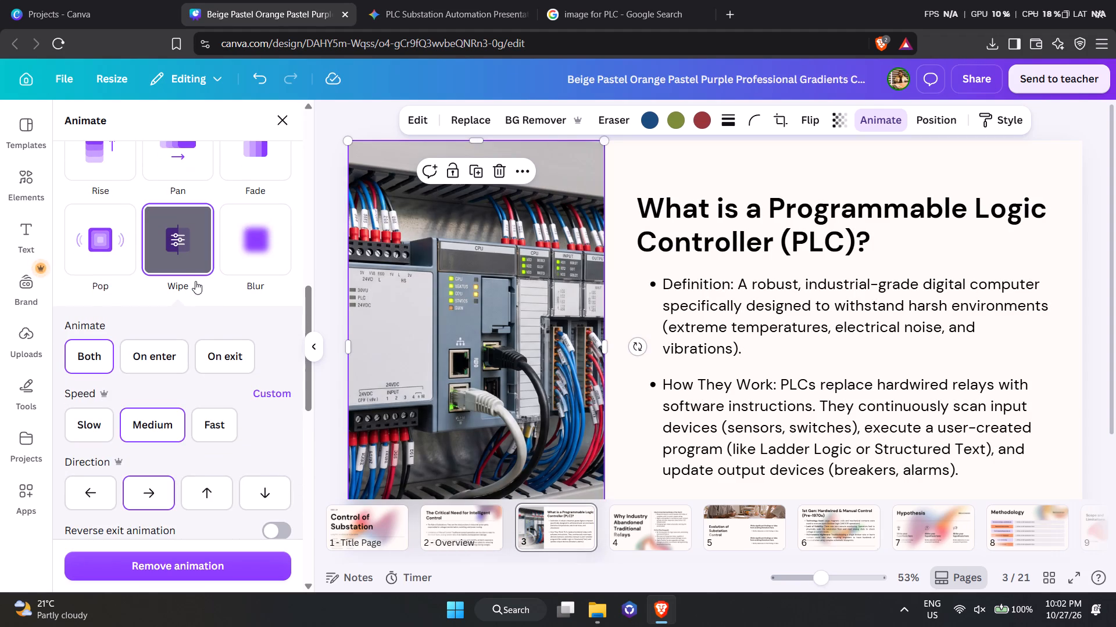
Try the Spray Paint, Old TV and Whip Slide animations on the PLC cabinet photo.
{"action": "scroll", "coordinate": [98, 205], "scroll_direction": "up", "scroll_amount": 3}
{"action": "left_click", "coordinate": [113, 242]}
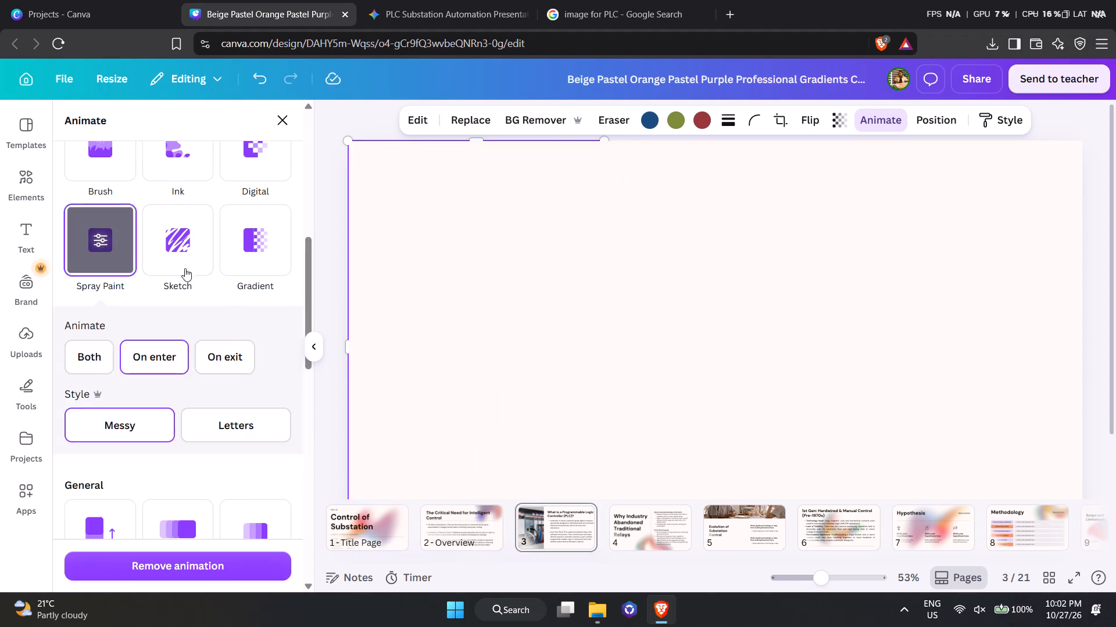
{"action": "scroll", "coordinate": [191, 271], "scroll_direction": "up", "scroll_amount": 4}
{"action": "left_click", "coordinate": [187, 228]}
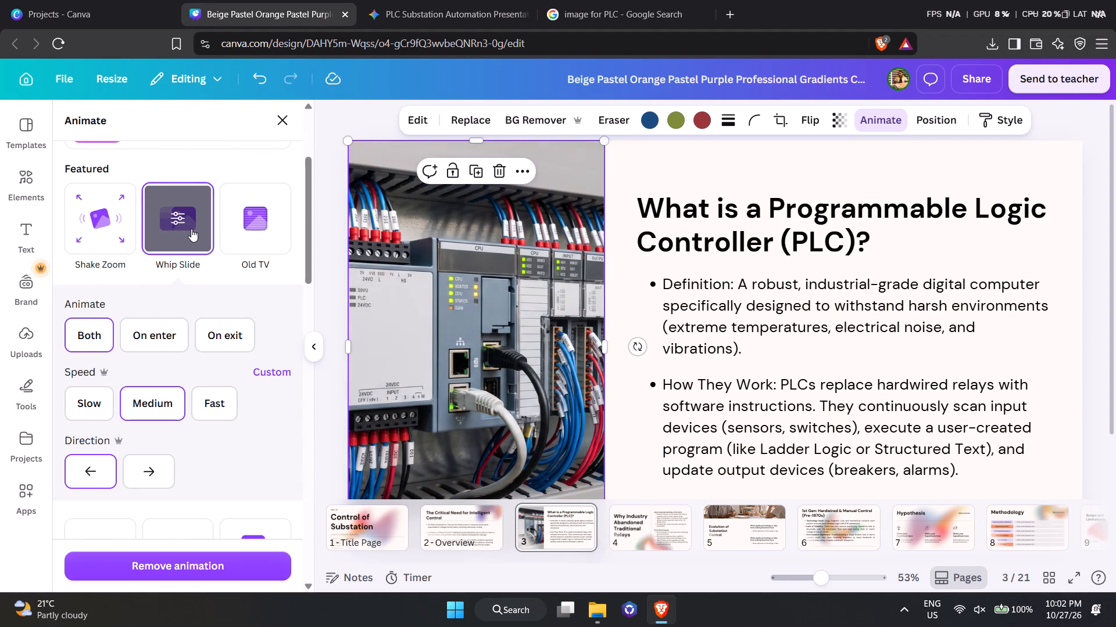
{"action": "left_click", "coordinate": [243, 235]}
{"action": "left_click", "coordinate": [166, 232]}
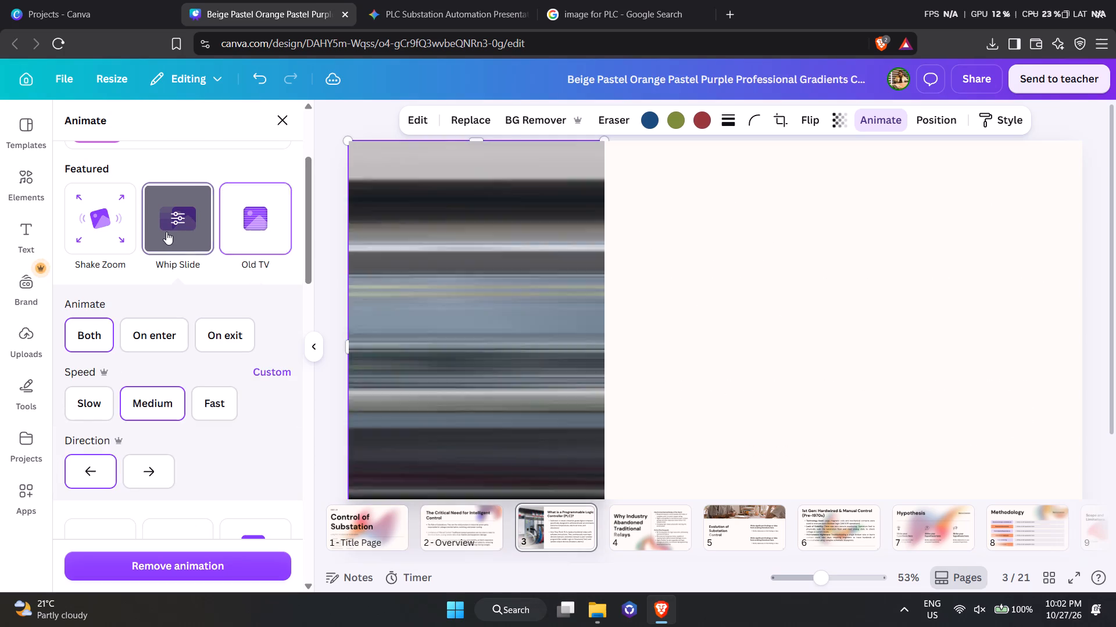
Apply the Shake Zoom animation to the PLC cabinet photo on page 3.
{"action": "left_click", "coordinate": [96, 211]}
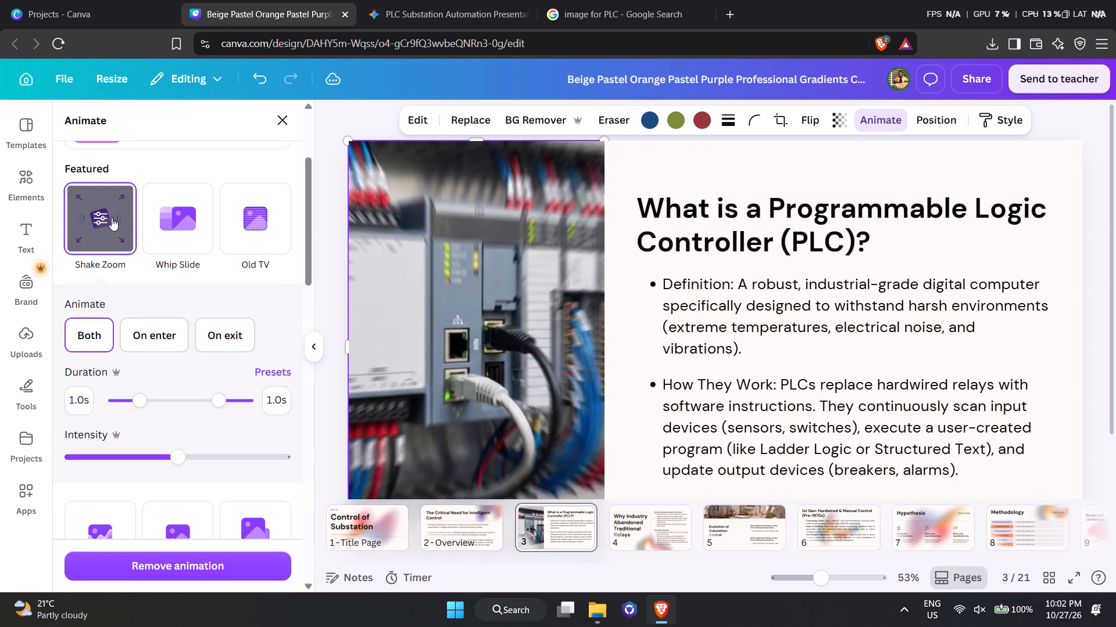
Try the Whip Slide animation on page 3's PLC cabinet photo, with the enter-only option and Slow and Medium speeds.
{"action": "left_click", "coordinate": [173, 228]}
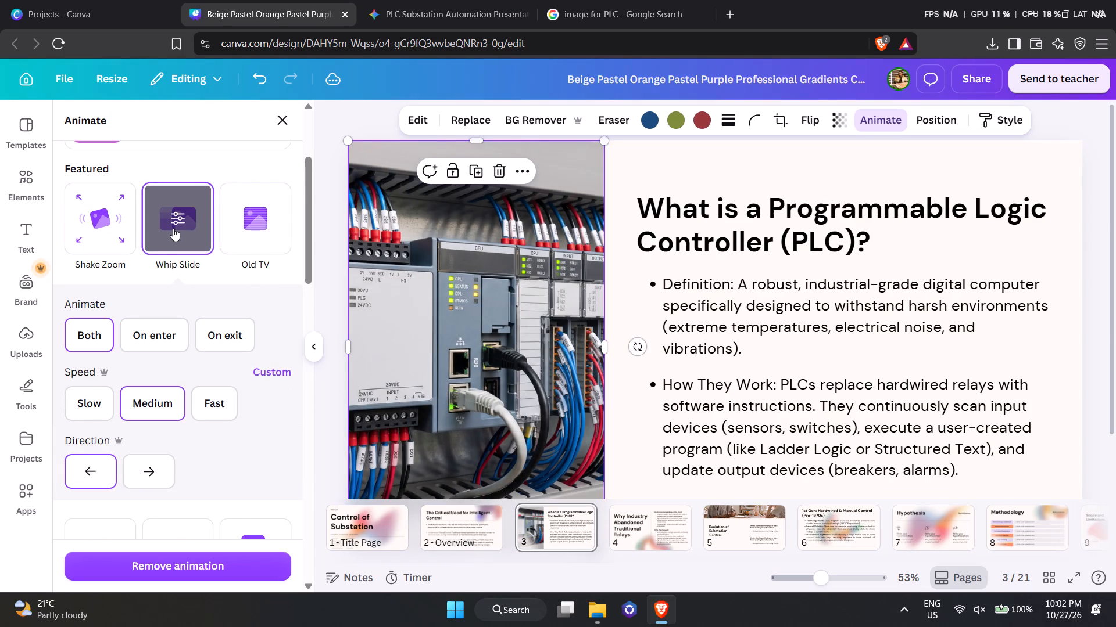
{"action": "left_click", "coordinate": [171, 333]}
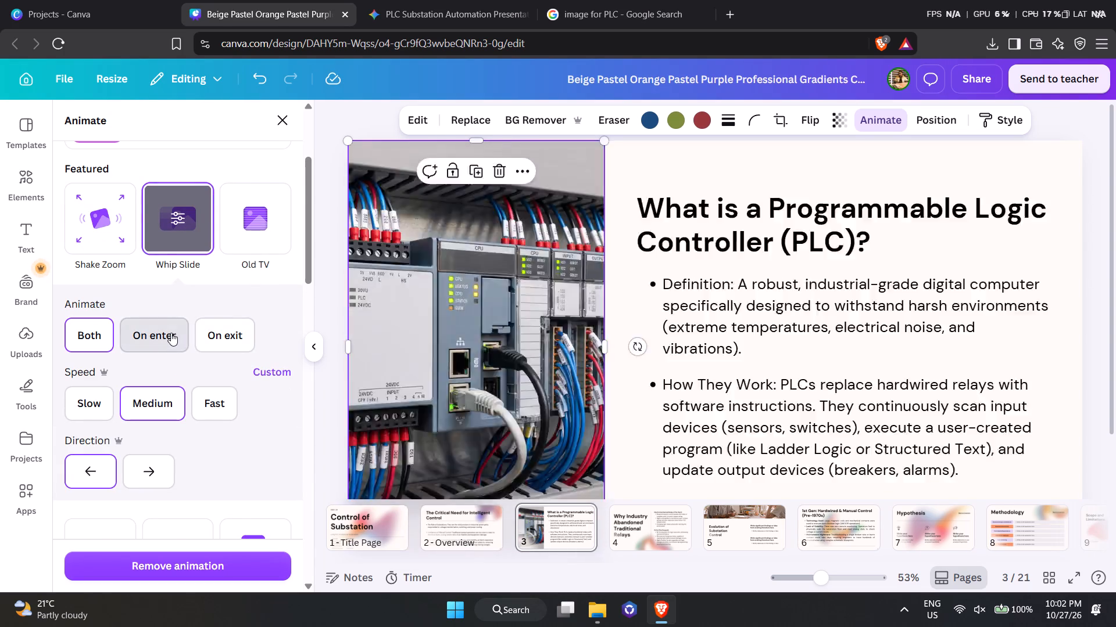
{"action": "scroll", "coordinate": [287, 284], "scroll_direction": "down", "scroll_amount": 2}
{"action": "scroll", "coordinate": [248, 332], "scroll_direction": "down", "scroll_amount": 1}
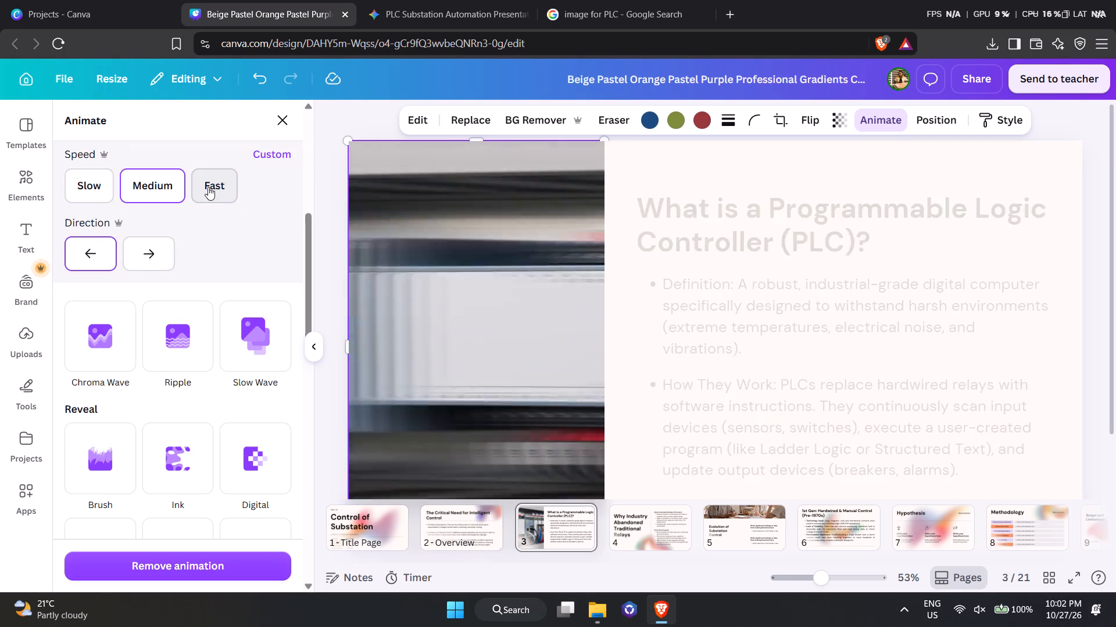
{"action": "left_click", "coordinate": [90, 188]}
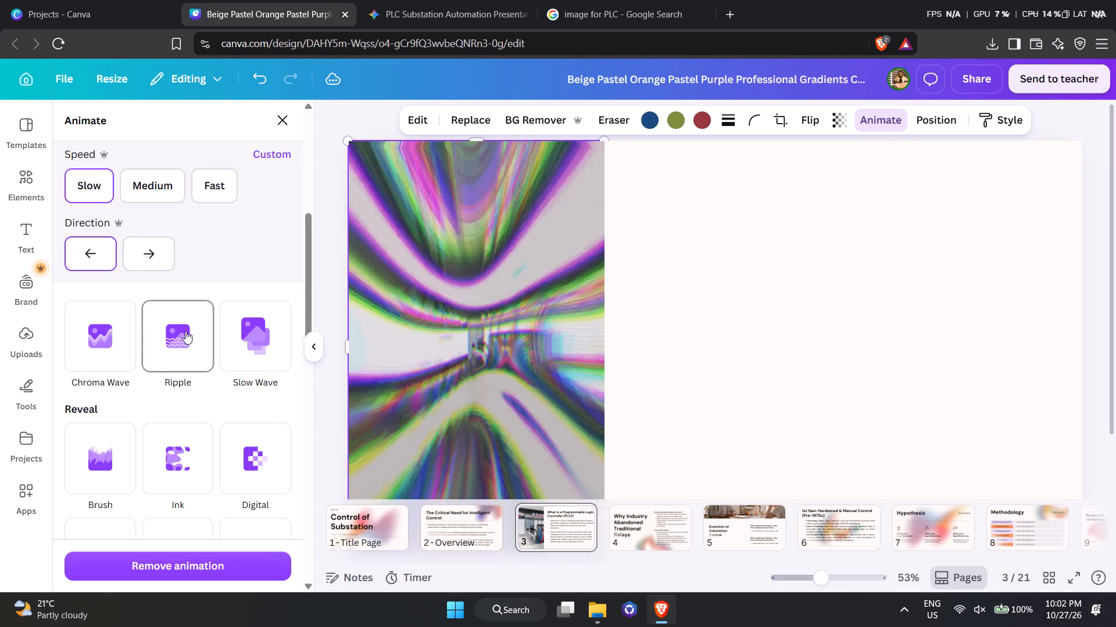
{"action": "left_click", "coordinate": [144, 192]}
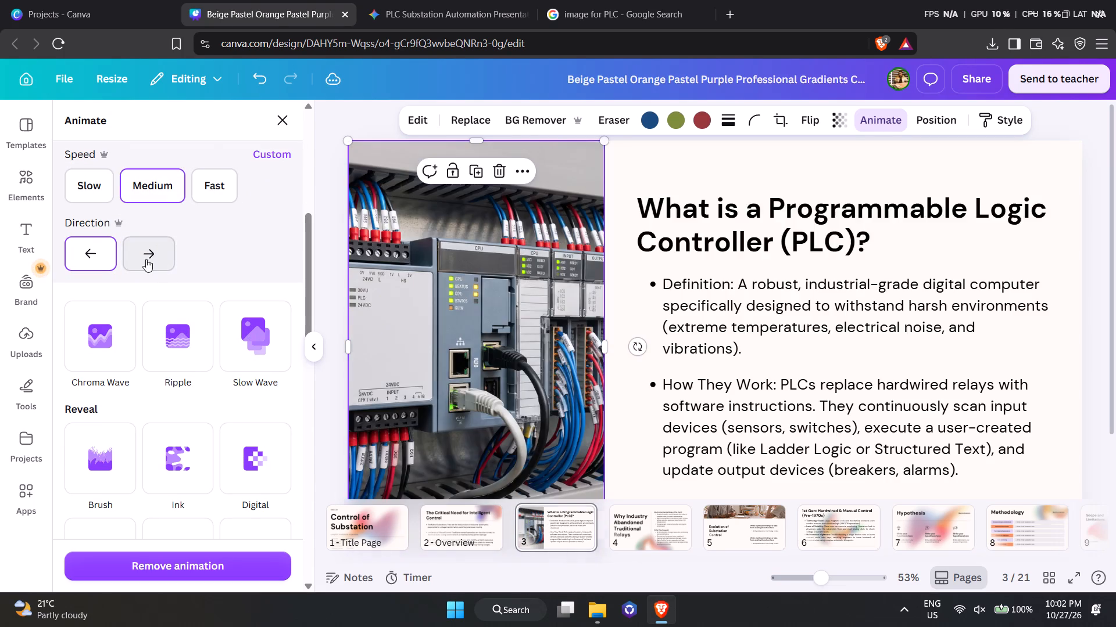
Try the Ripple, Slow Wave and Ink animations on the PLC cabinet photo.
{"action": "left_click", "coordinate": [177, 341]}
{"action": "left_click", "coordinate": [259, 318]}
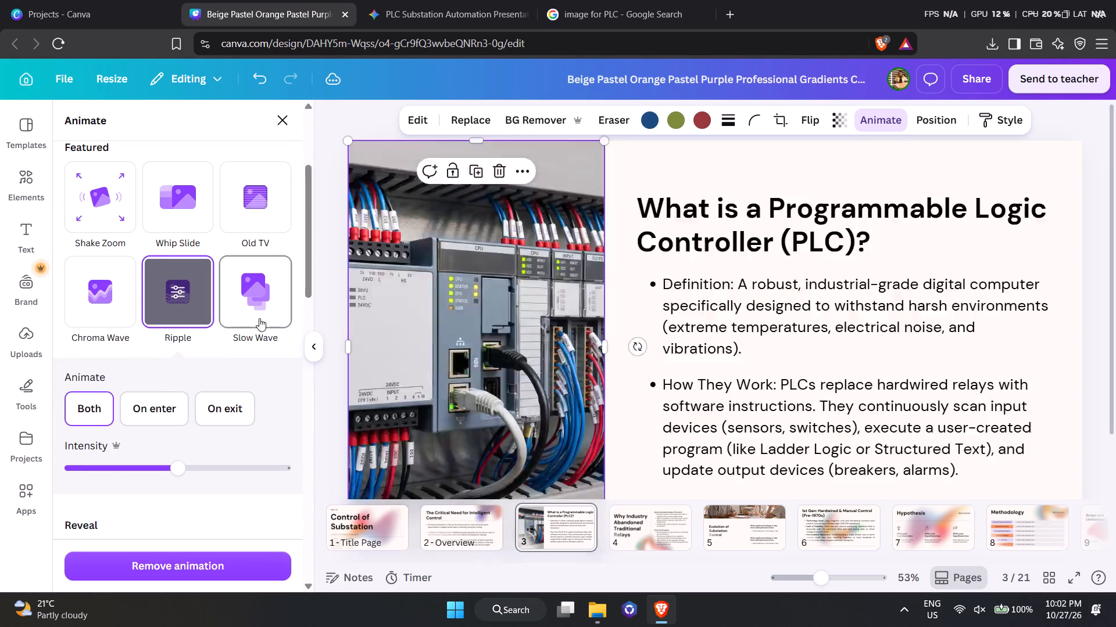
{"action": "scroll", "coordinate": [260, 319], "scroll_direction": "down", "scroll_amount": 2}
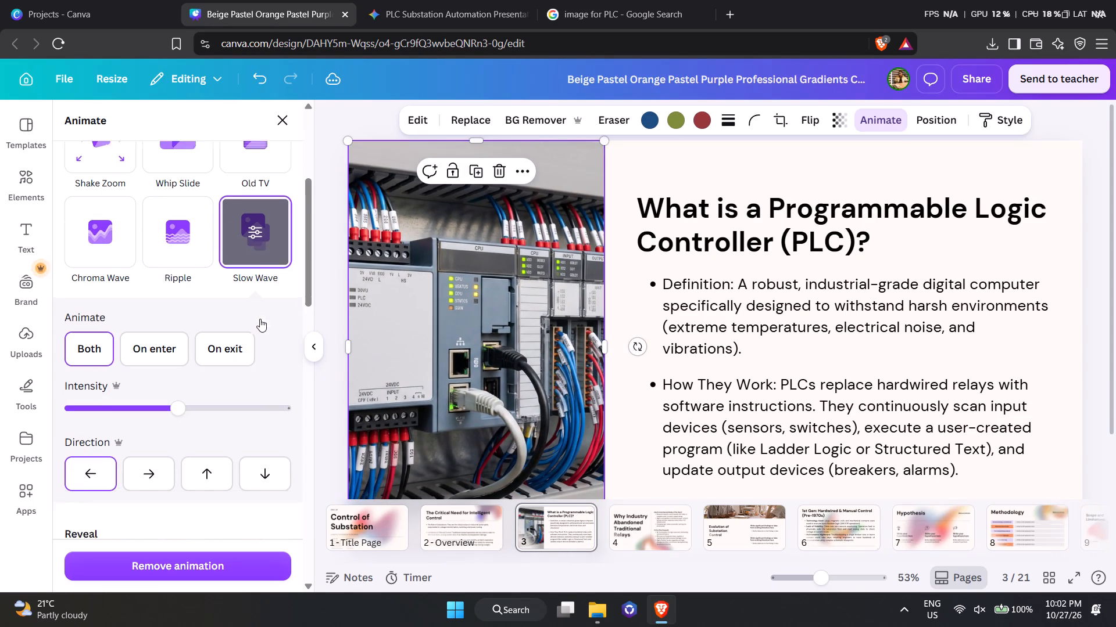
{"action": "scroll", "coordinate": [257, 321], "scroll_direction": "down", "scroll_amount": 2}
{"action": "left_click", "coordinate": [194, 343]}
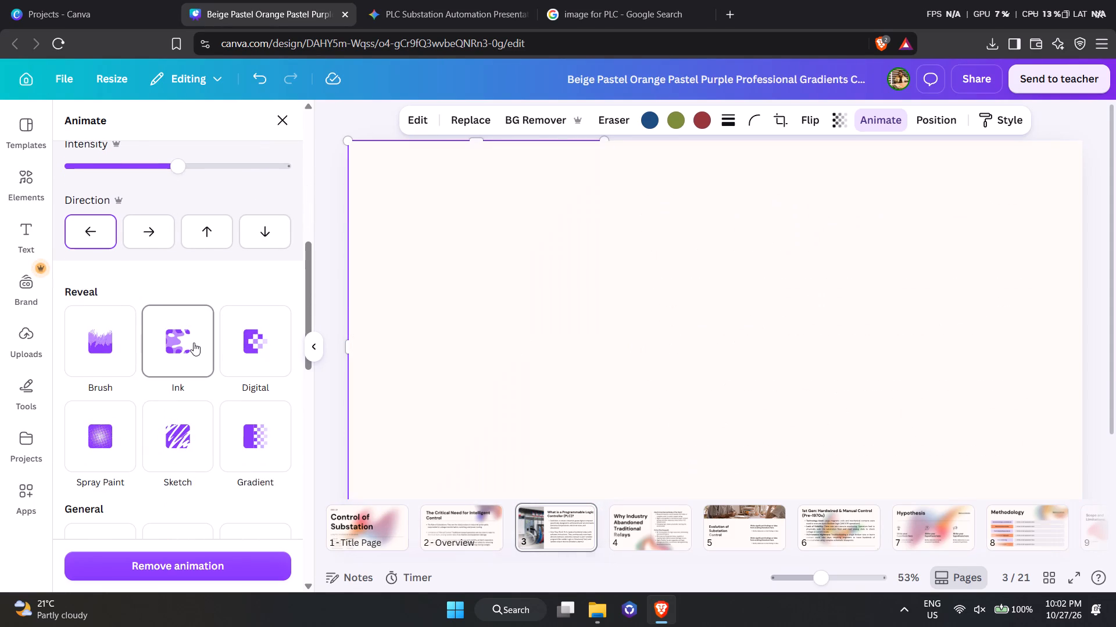
Apply the Blur animation to the PLC cabinet photo on page 3 at Fast speed.
{"action": "scroll", "coordinate": [194, 343], "scroll_direction": "down", "scroll_amount": 2}
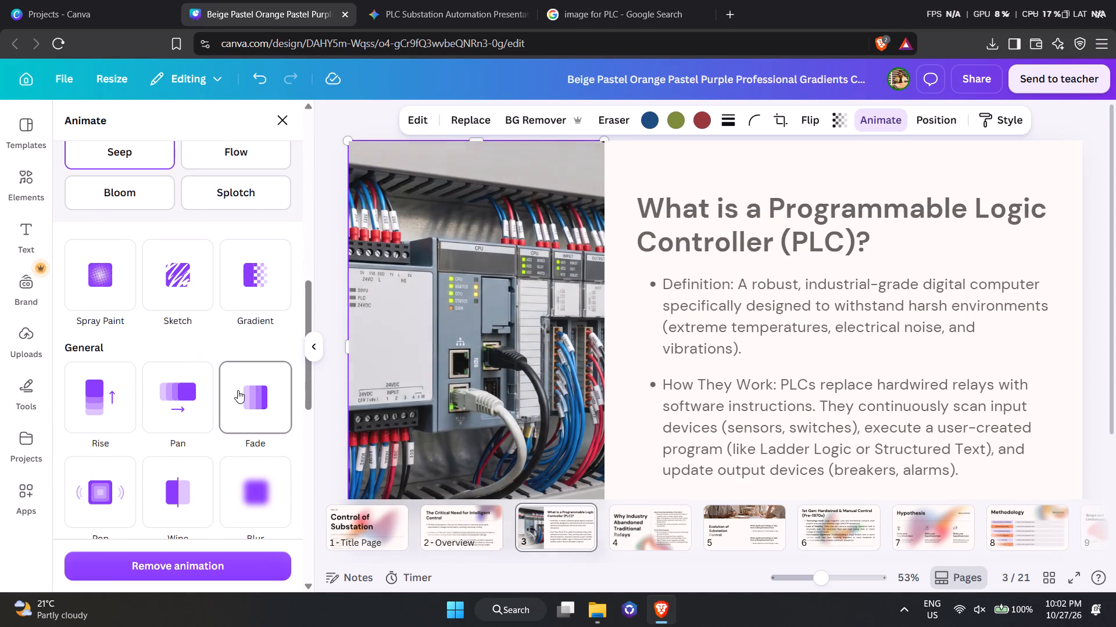
{"action": "scroll", "coordinate": [238, 390], "scroll_direction": "down", "scroll_amount": 2}
{"action": "left_click", "coordinate": [265, 345]}
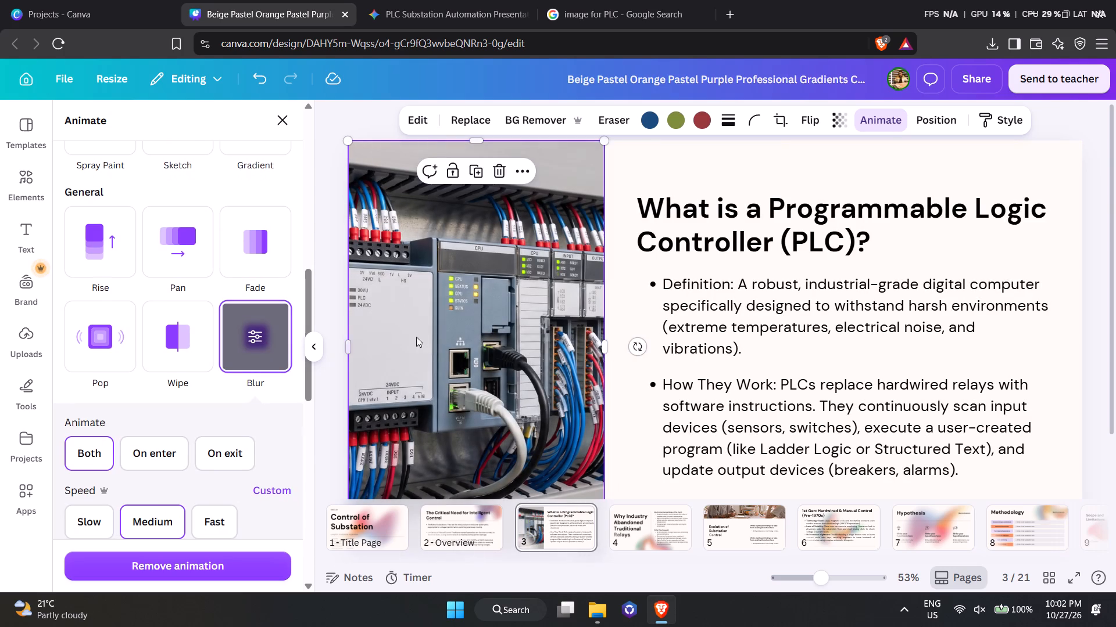
{"action": "scroll", "coordinate": [558, 337], "scroll_direction": "down", "scroll_amount": 1}
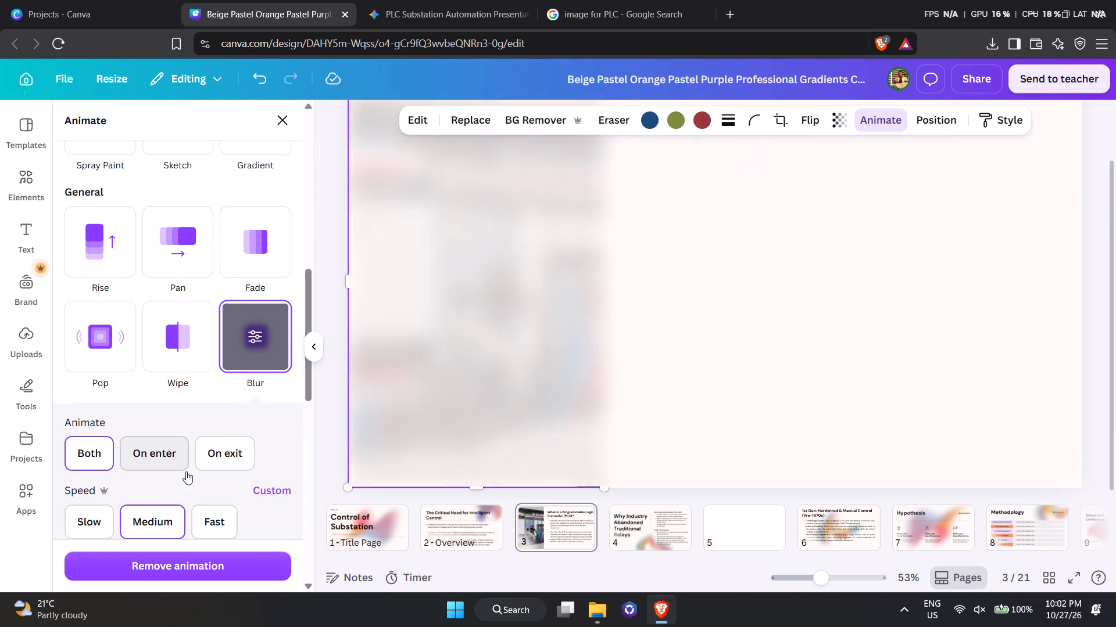
{"action": "left_click", "coordinate": [205, 520]}
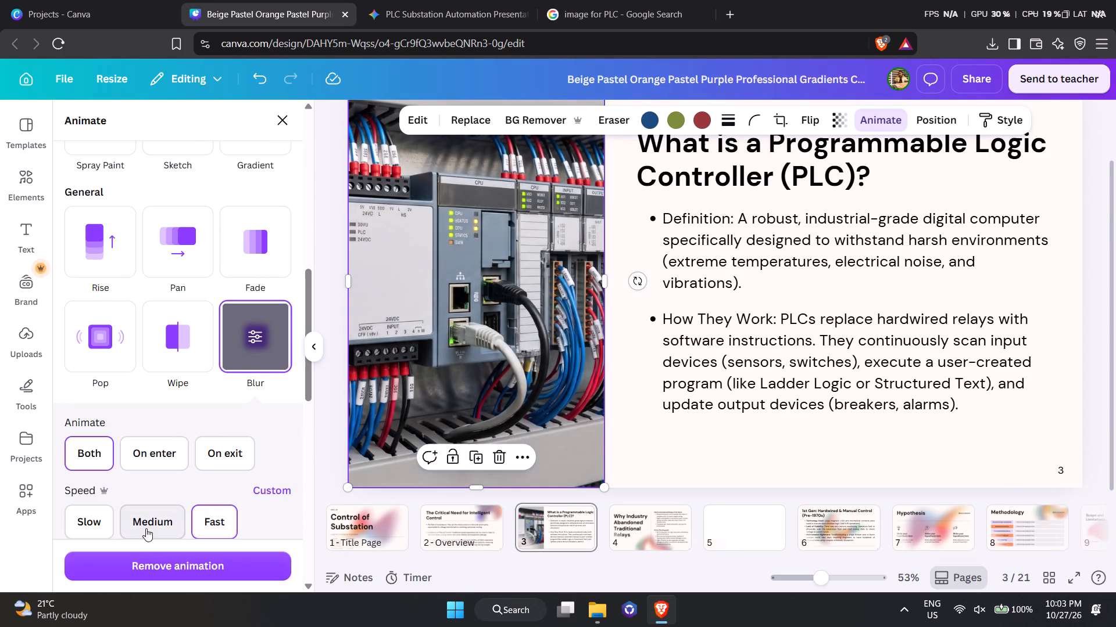
{"action": "left_click", "coordinate": [145, 529]}
{"action": "left_click", "coordinate": [208, 520]}
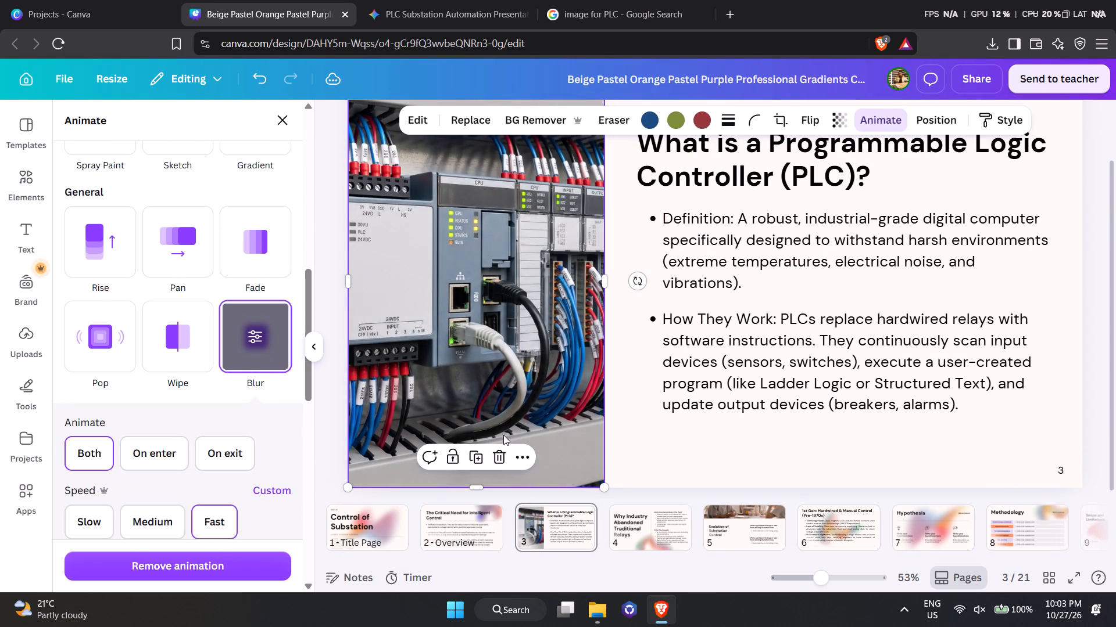
{"action": "left_click", "coordinate": [663, 518]}
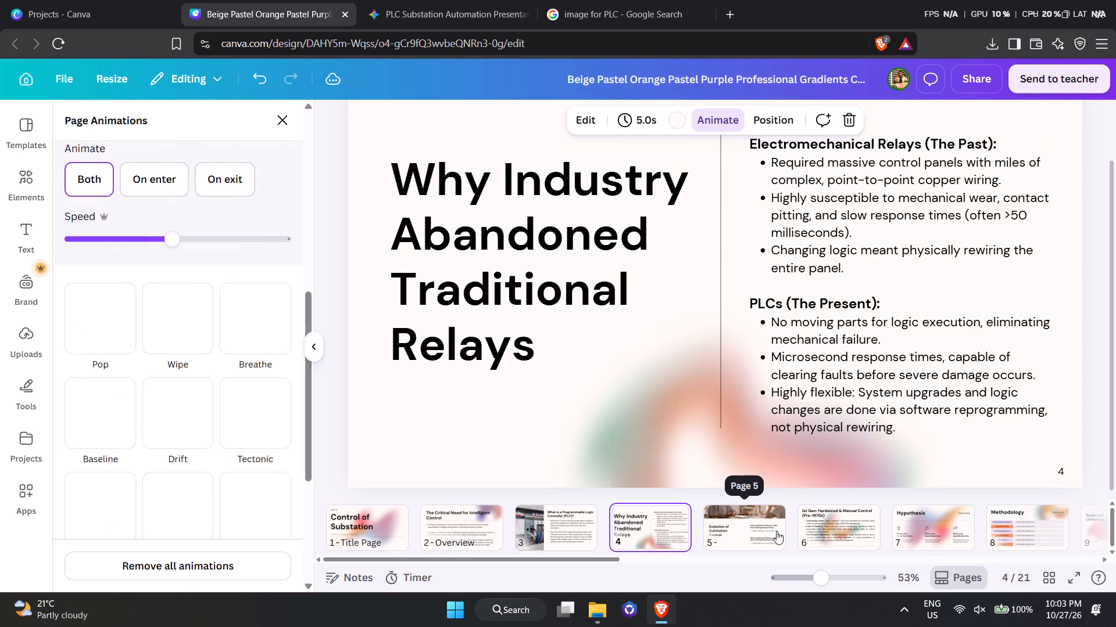
{"action": "left_click", "coordinate": [550, 520]}
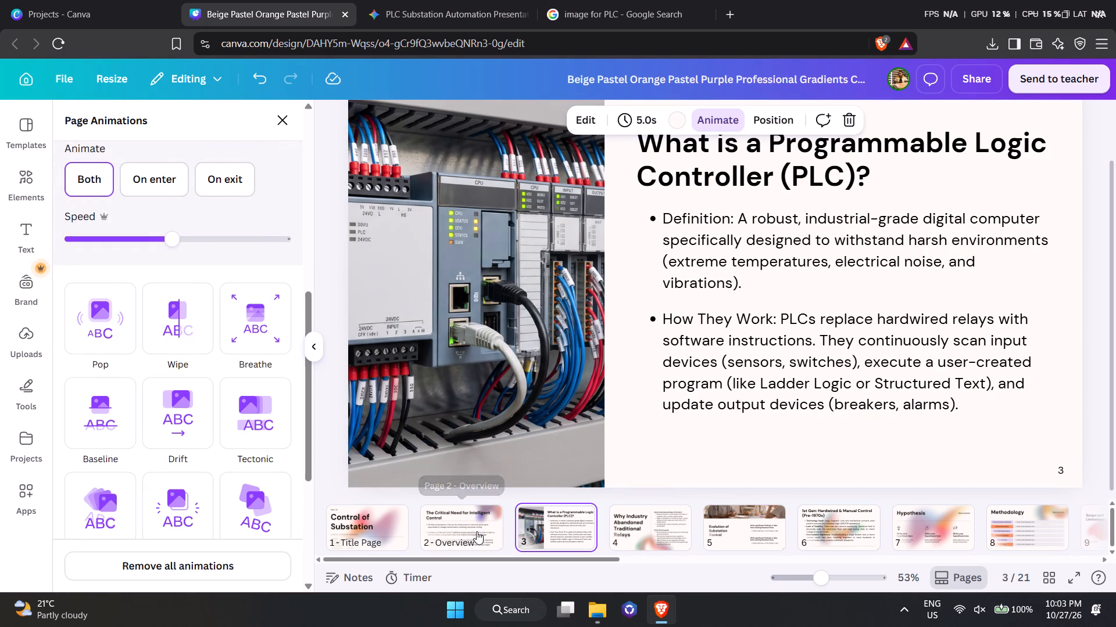
{"action": "left_click", "coordinate": [635, 533]}
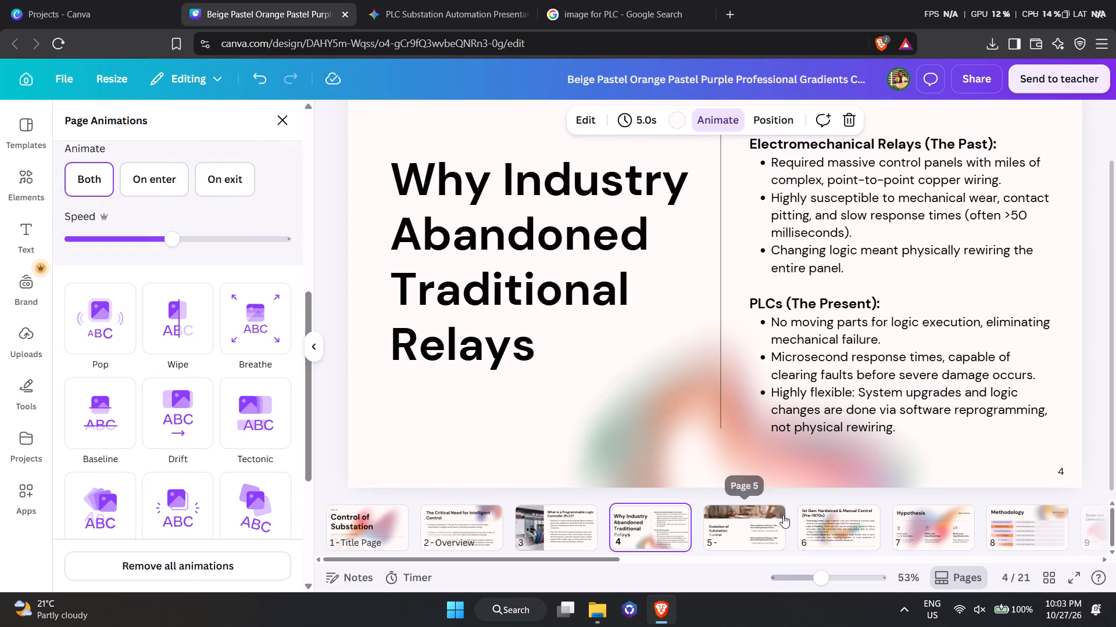
{"action": "scroll", "coordinate": [602, 355], "scroll_direction": "up", "scroll_amount": 1}
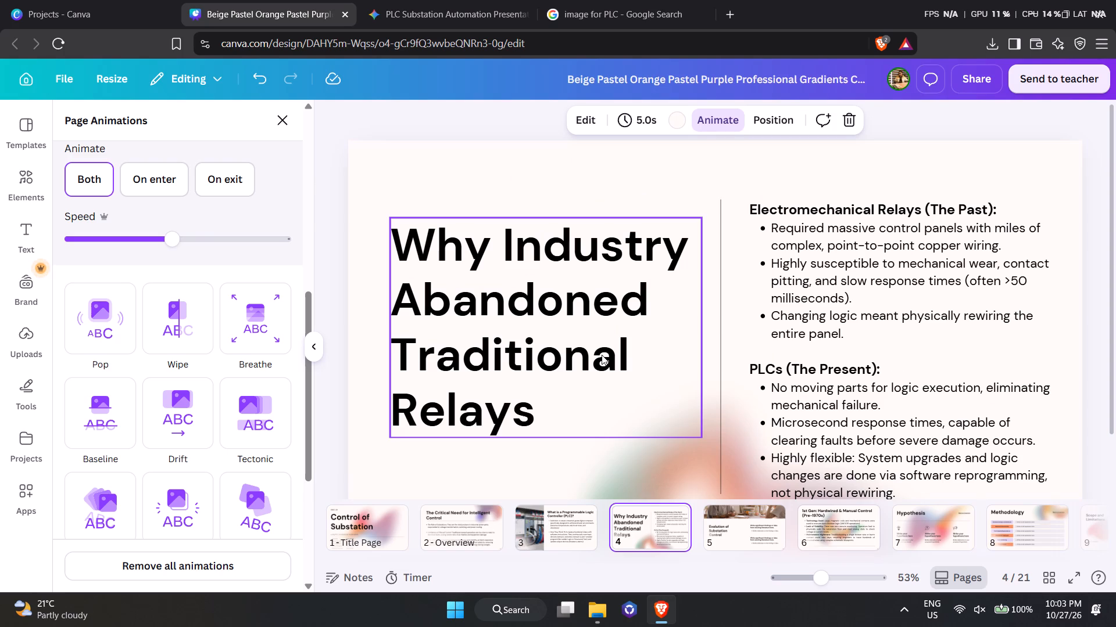
{"action": "scroll", "coordinate": [602, 355], "scroll_direction": "down", "scroll_amount": 1}
{"action": "scroll", "coordinate": [602, 355], "scroll_direction": "up", "scroll_amount": 1}
{"action": "left_click", "coordinate": [752, 522]}
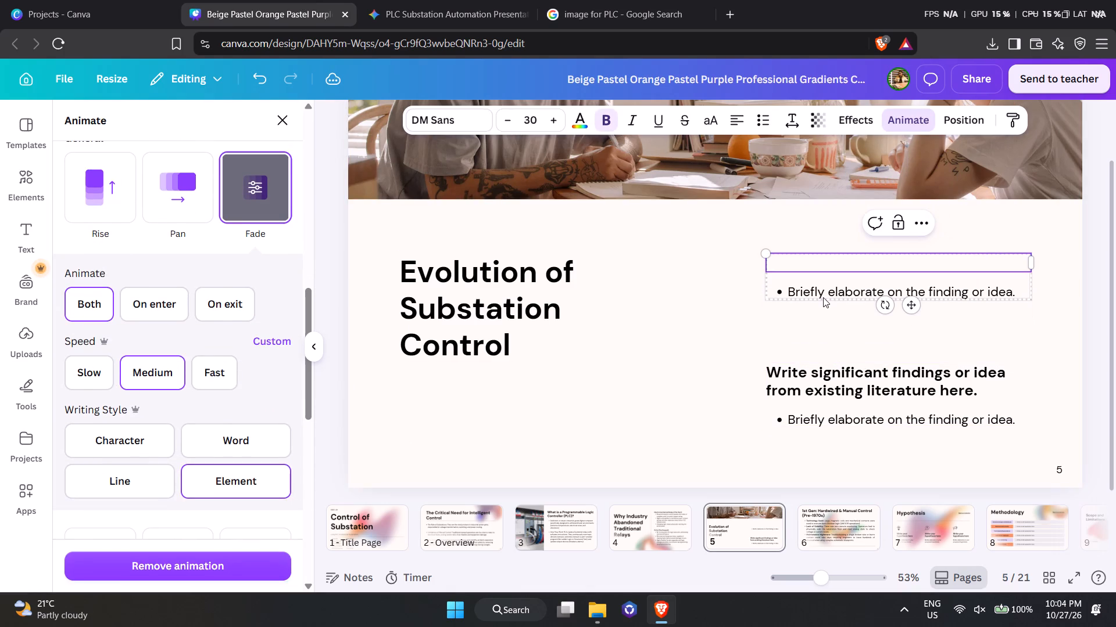
{"action": "left_click", "coordinate": [823, 297]}
{"action": "key", "text": "Delete"}
{"action": "left_click", "coordinate": [825, 275]}
{"action": "key", "text": "Delete"}
Delete the remaining "Write significant findings" placeholder heading on page 5, keeping the bullet text below it.
{"action": "double_click", "coordinate": [862, 387]}
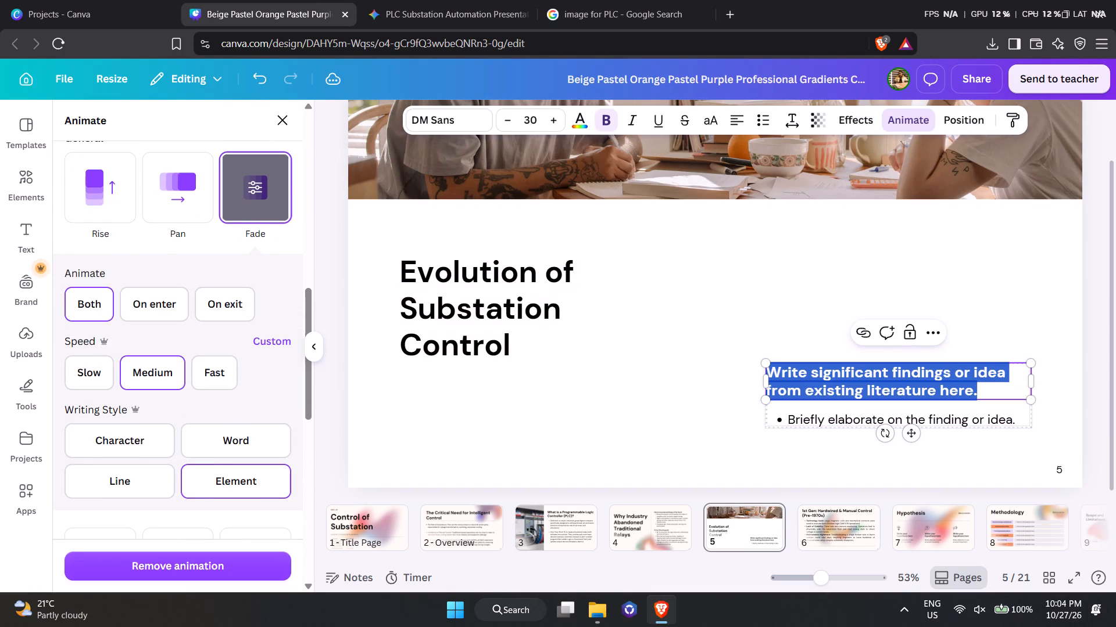
{"action": "left_click", "coordinate": [881, 399]}
{"action": "key", "text": "Delete"}
{"action": "left_click", "coordinate": [974, 388]}
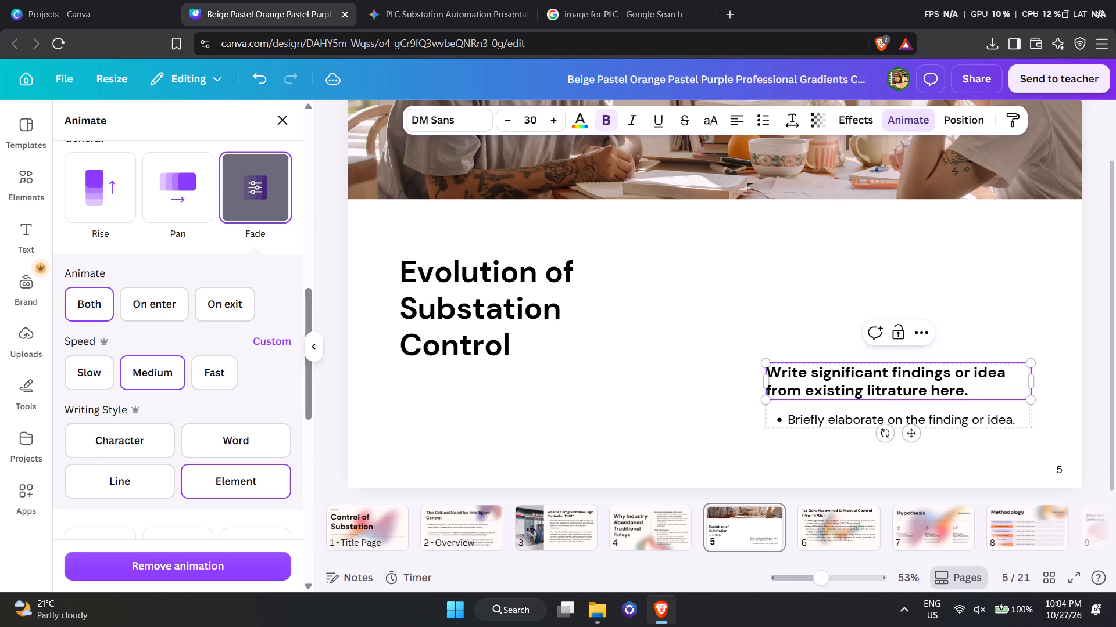
{"action": "left_click", "coordinate": [1001, 296]}
{"action": "left_click", "coordinate": [967, 383]}
{"action": "key", "text": "Delete"}
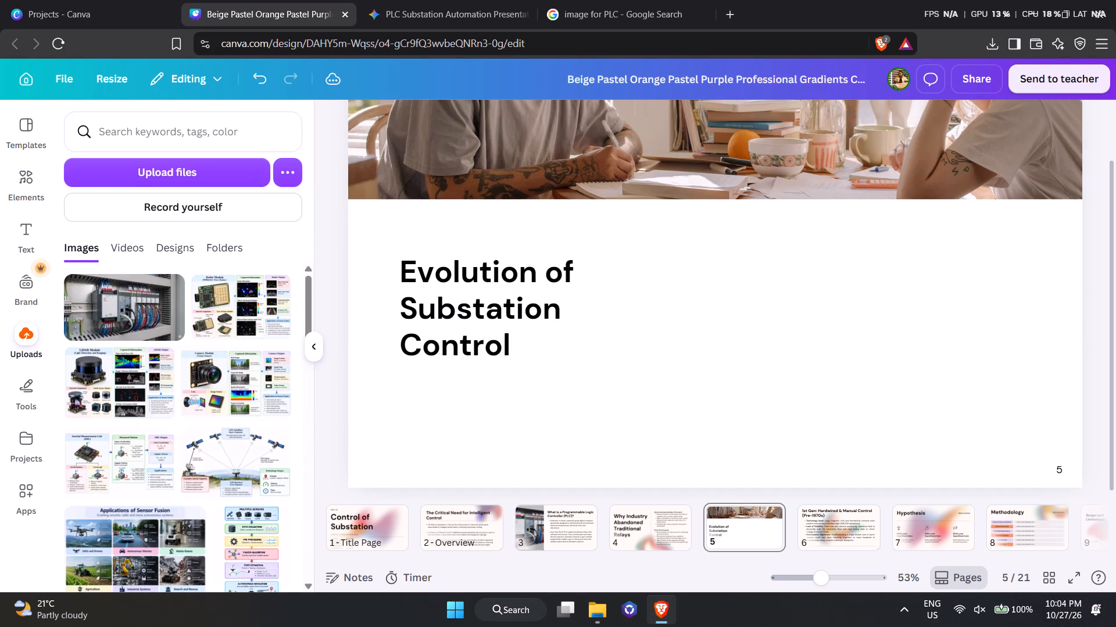
{"action": "key", "text": "ctrl+z"}
{"action": "double_click", "coordinate": [925, 384]}
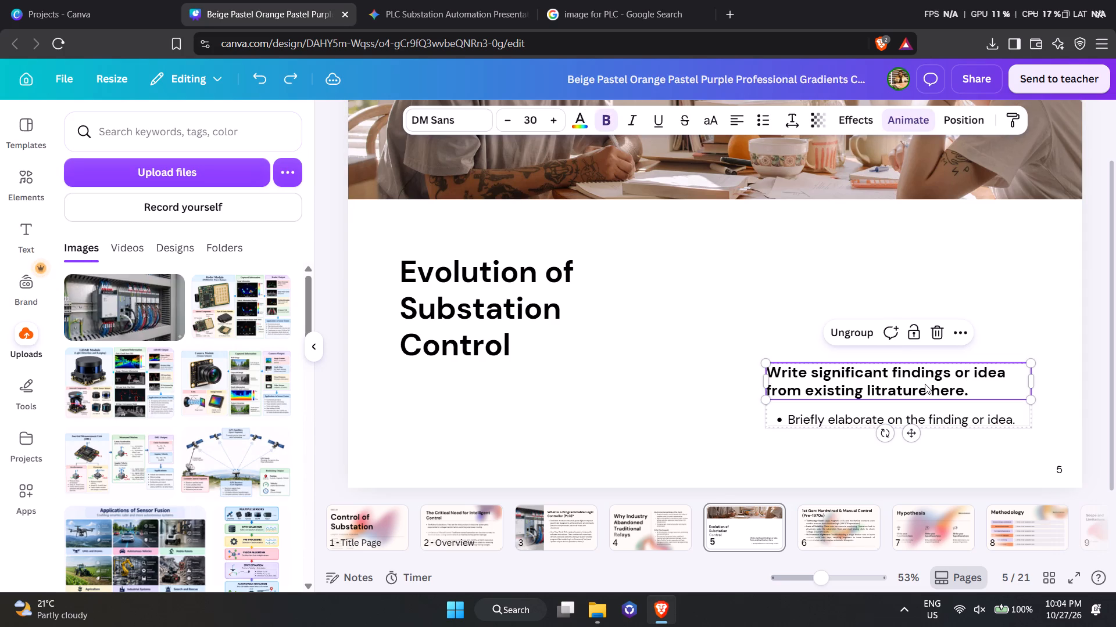
{"action": "key", "text": "Delete"}
Replace the remaining placeholder bullet on page 5 with the copied substation control points.
{"action": "double_click", "coordinate": [928, 419]}
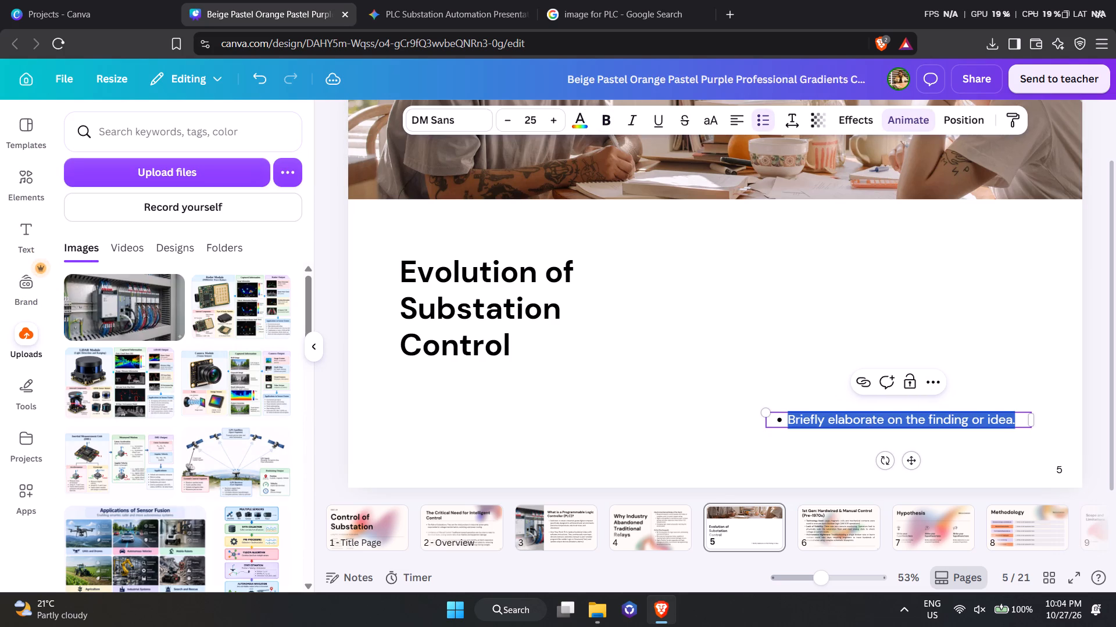
{"action": "key", "text": "ctrl+v"}
{"action": "left_click", "coordinate": [1022, 355]}
Move the pasted points beside the "Evolution of Substation Control" title and widen the text box to fit below the header photo.
{"action": "left_click", "coordinate": [895, 450]}
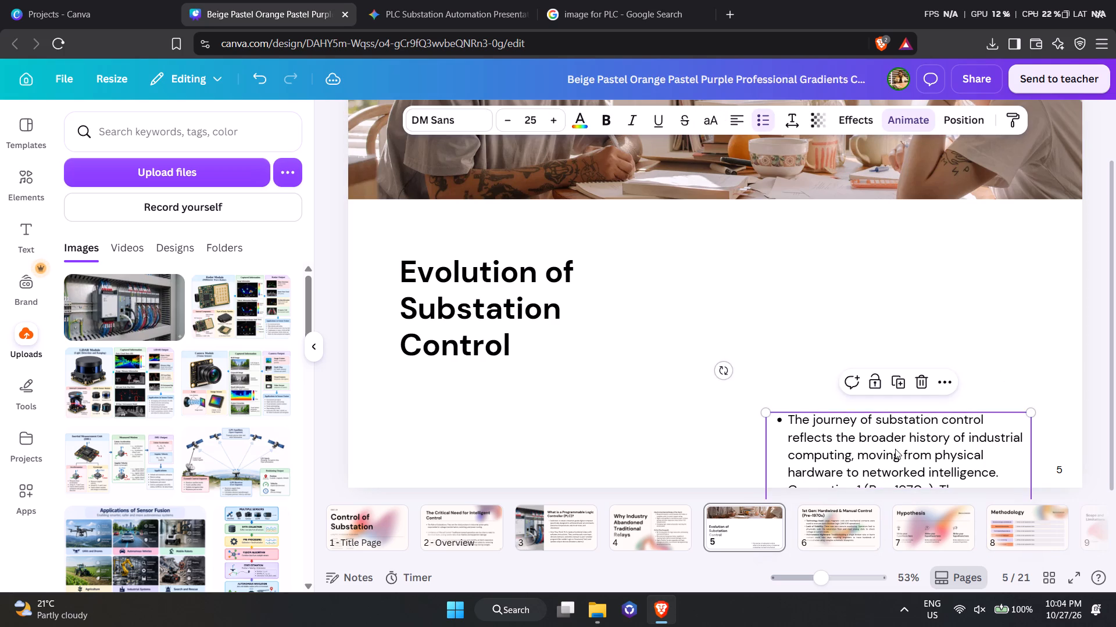
{"action": "left_click_drag", "start_coordinate": [909, 446], "coordinate": [764, 248]}
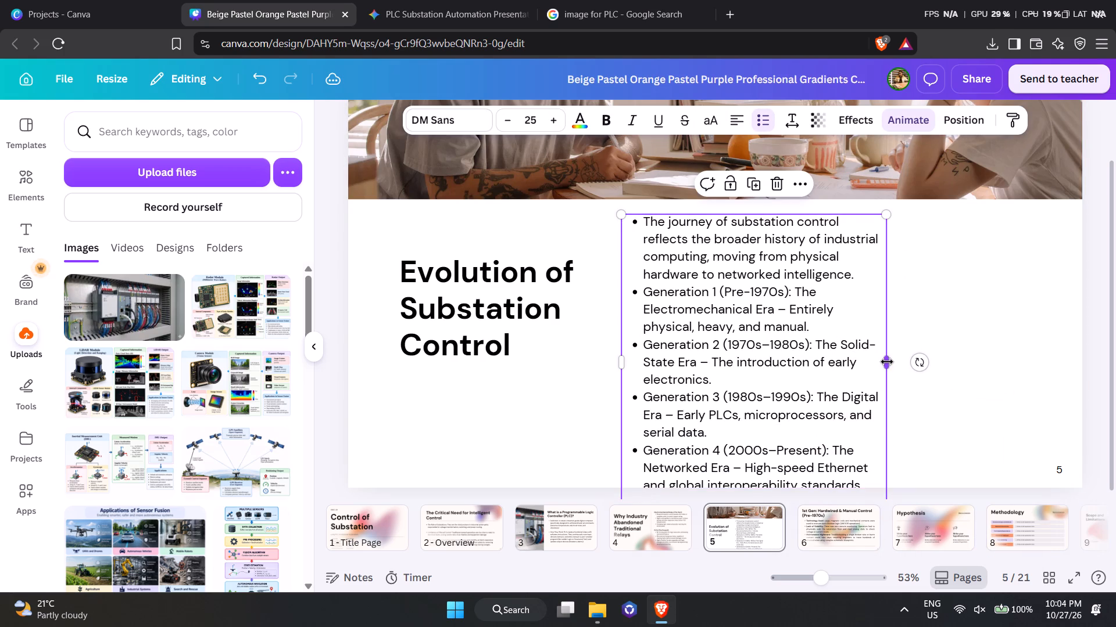
{"action": "left_click_drag", "start_coordinate": [887, 362], "coordinate": [1027, 352]}
{"action": "left_click_drag", "start_coordinate": [870, 308], "coordinate": [894, 349]}
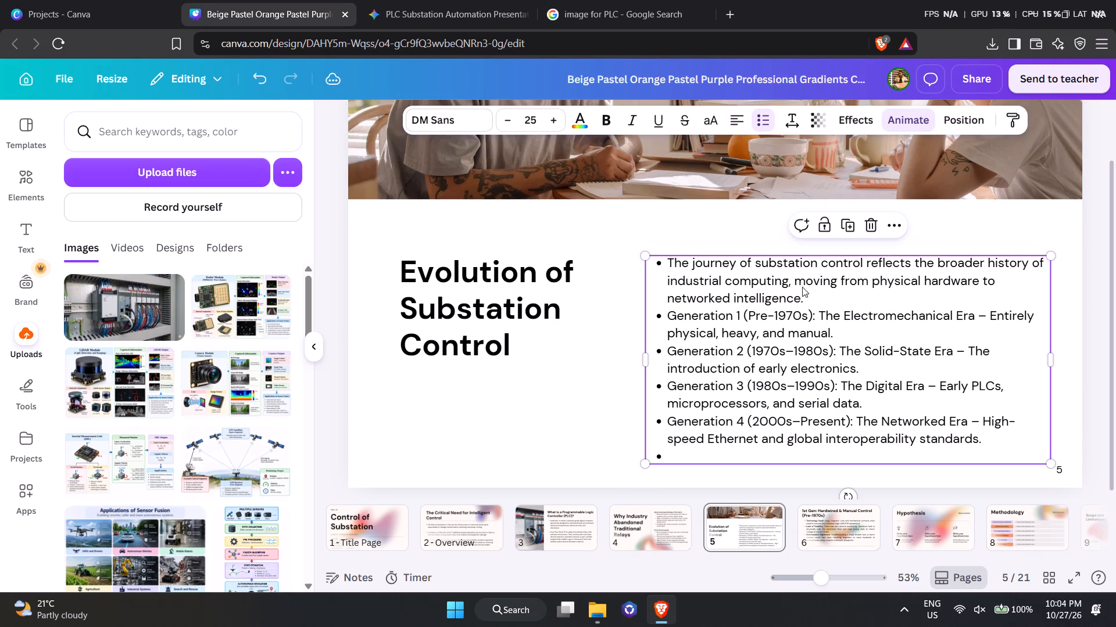
Replace the bullet before "The journey of substation control" with the marker "->".
{"action": "left_click", "coordinate": [661, 258]}
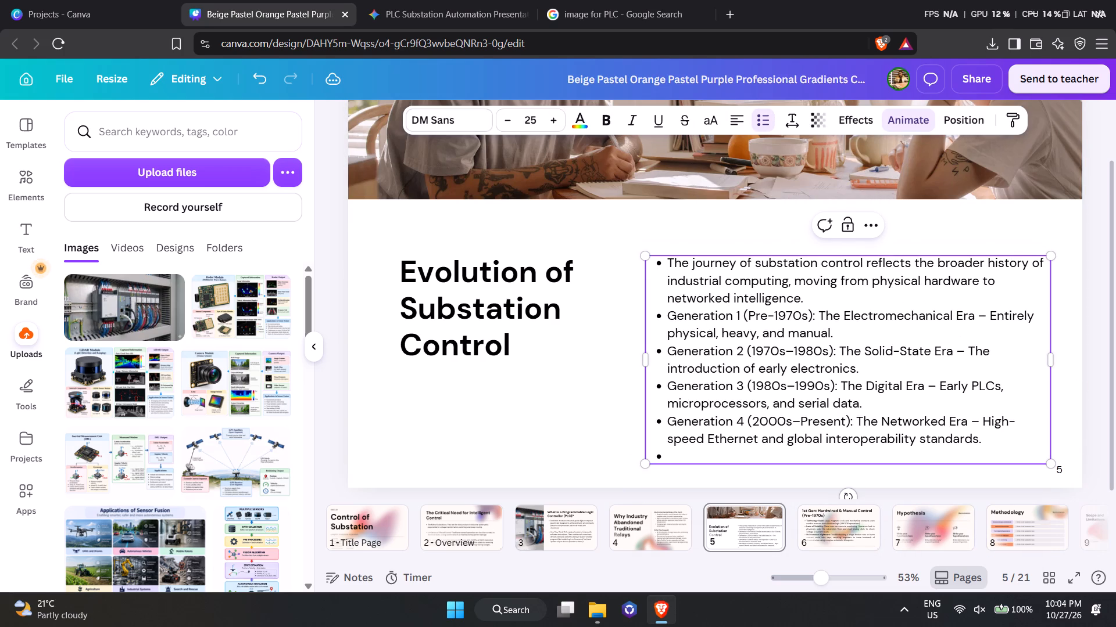
{"action": "key", "text": "BackSpace"}
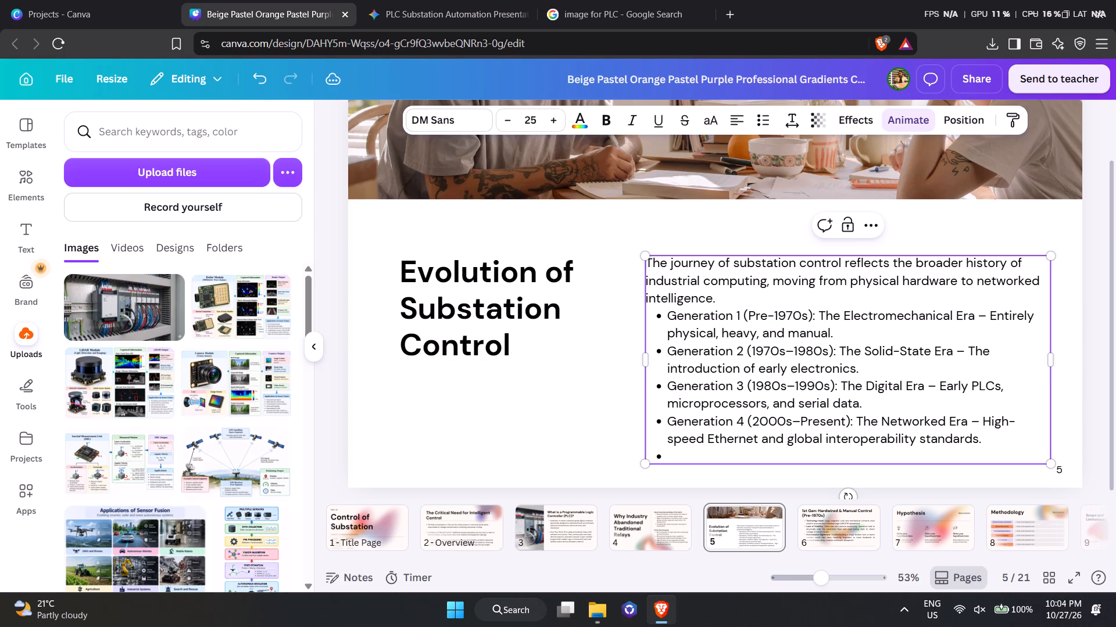
{"action": "key", "text": "minus"}
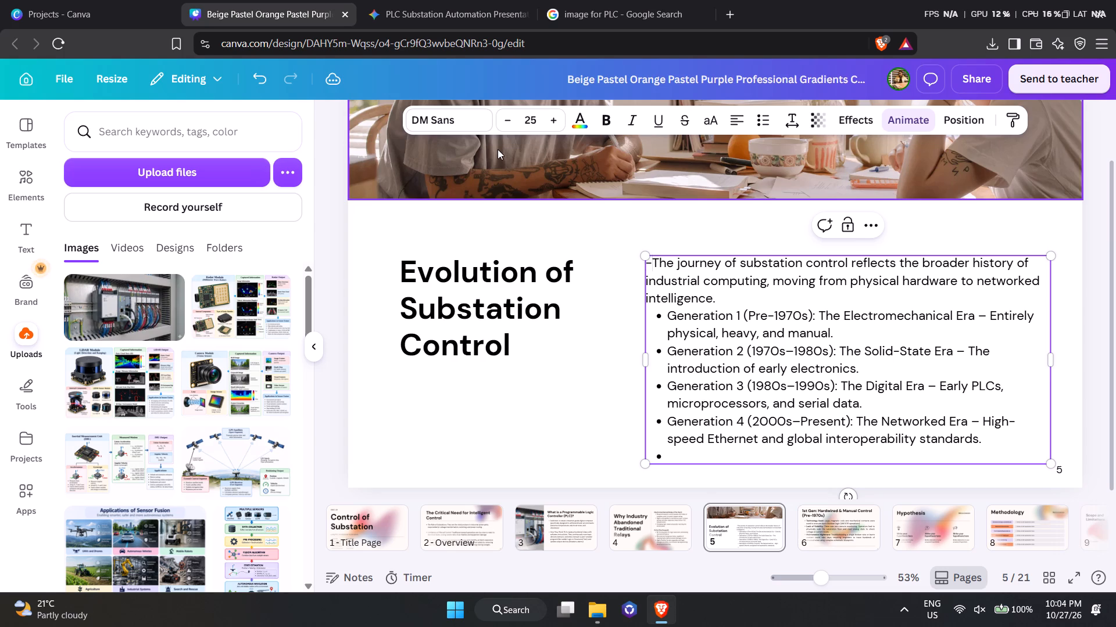
{"action": "key", "text": "shift+greater"}
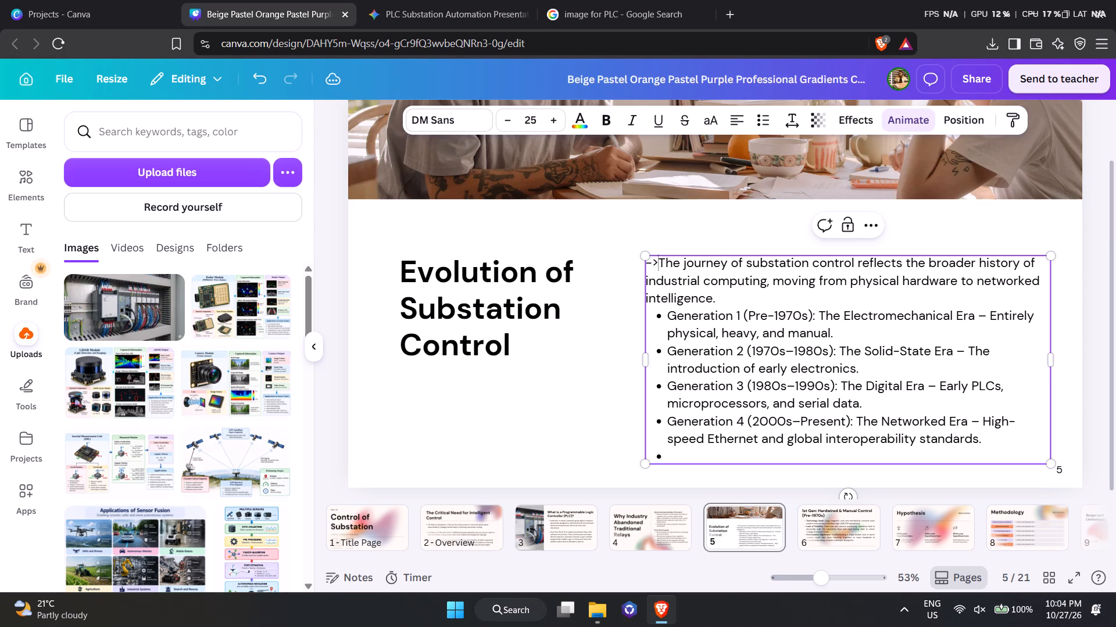
Italicize the four generation labels with their dates, from "Generation 1 (Pre-1970s):" to "Generation 4 (2000s–Present):".
{"action": "left_click_drag", "start_coordinate": [668, 315], "coordinate": [813, 320]}
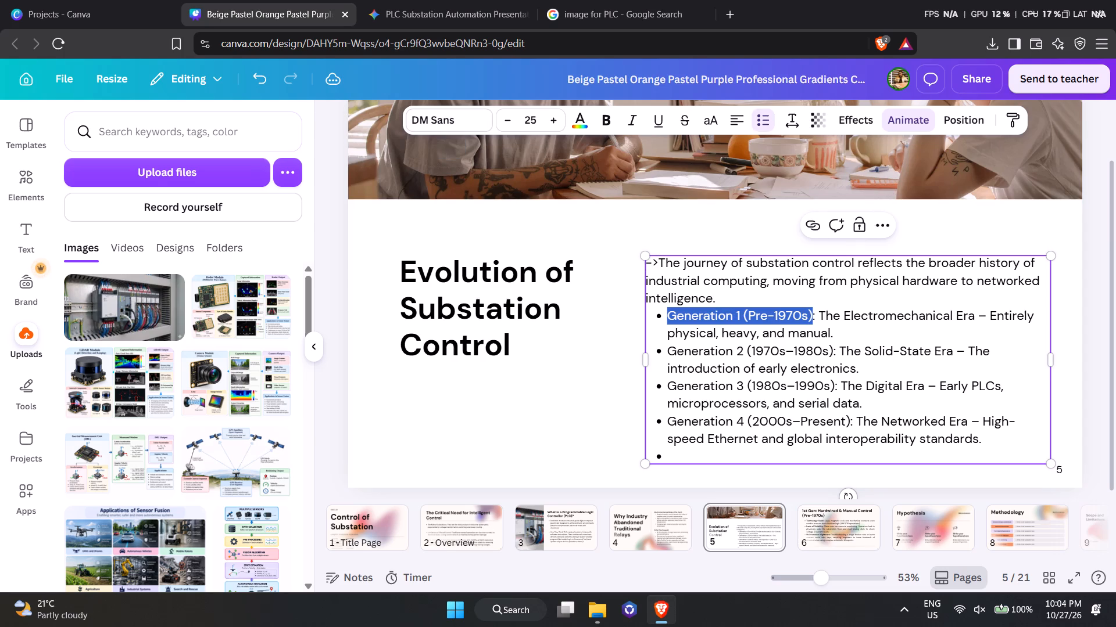
{"action": "left_click", "coordinate": [814, 320]}
{"action": "left_click_drag", "start_coordinate": [815, 316], "coordinate": [661, 309]}
{"action": "key", "text": "ctrl+i"}
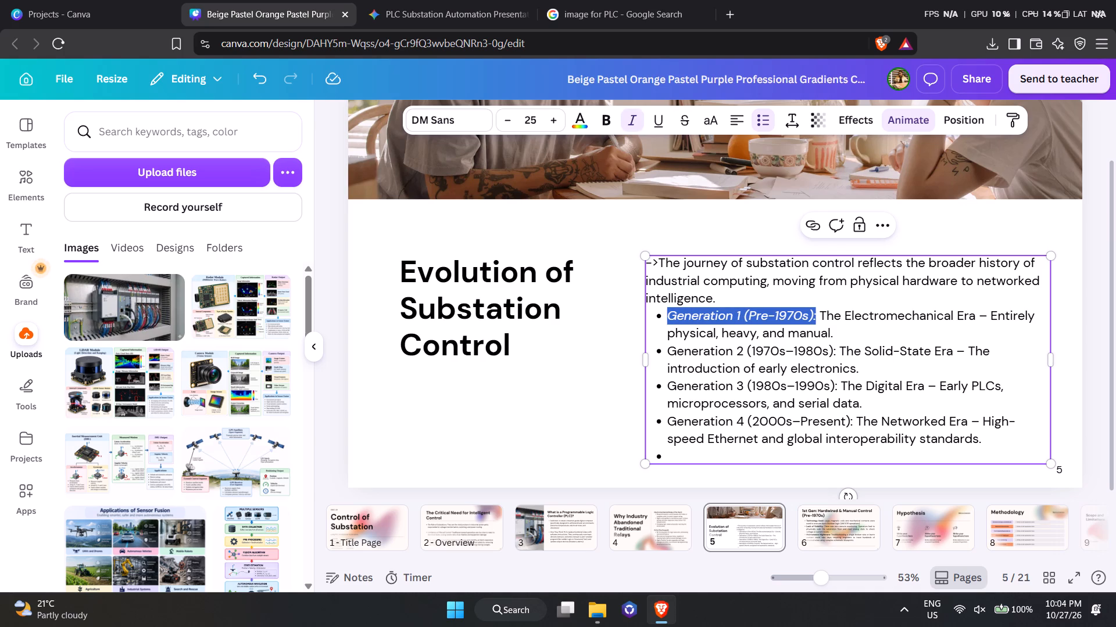
{"action": "left_click", "coordinate": [1090, 356]}
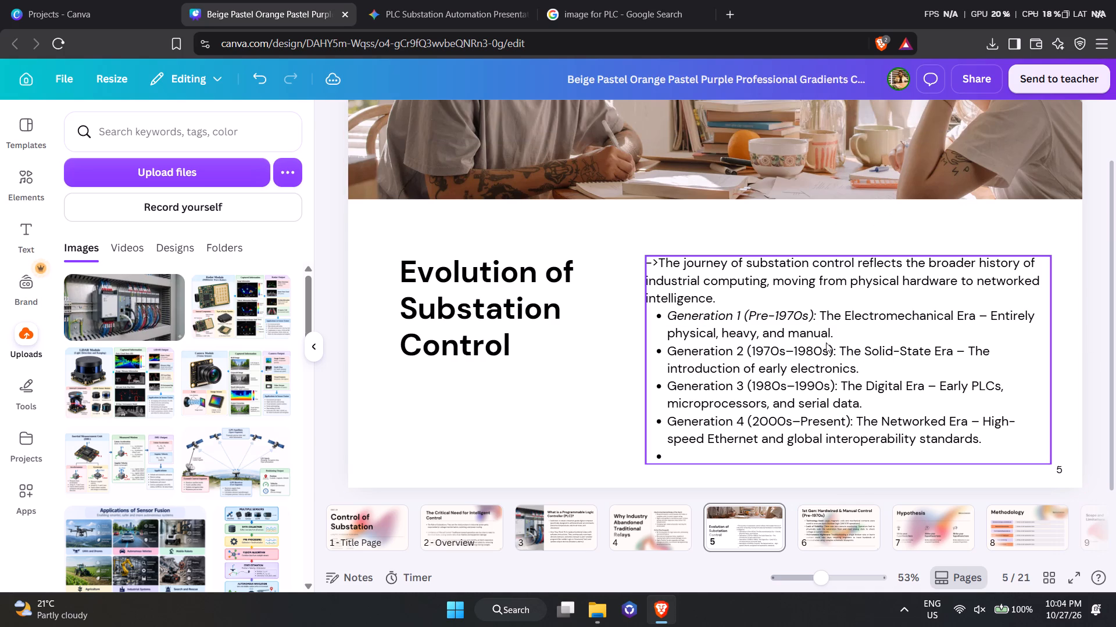
{"action": "left_click", "coordinate": [674, 350]}
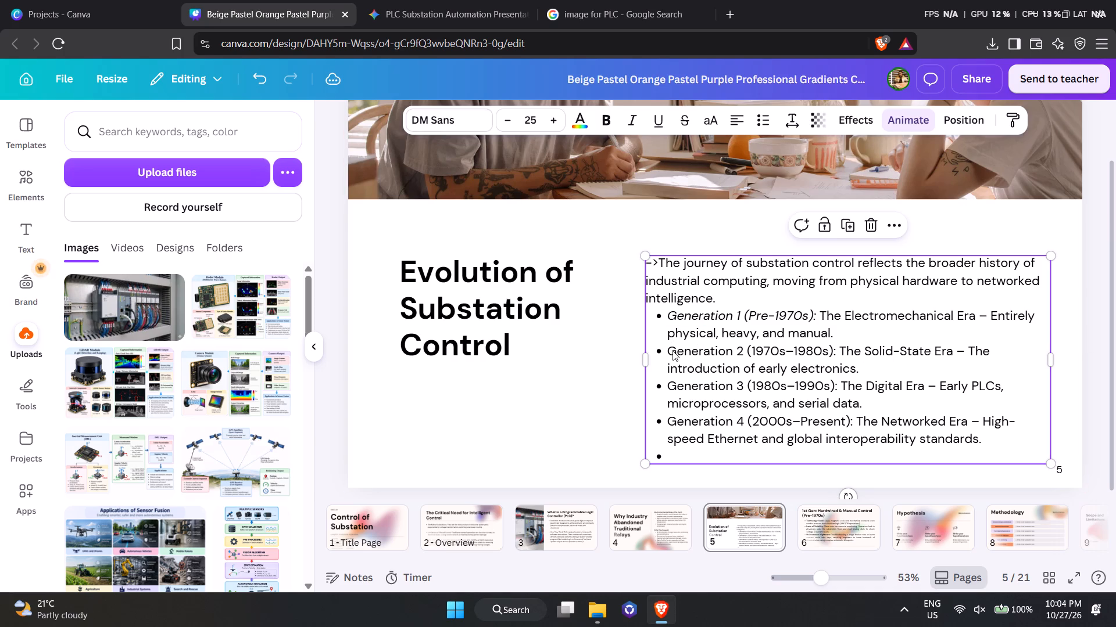
{"action": "left_click", "coordinate": [671, 351]}
{"action": "left_click_drag", "start_coordinate": [671, 351], "coordinate": [837, 348]}
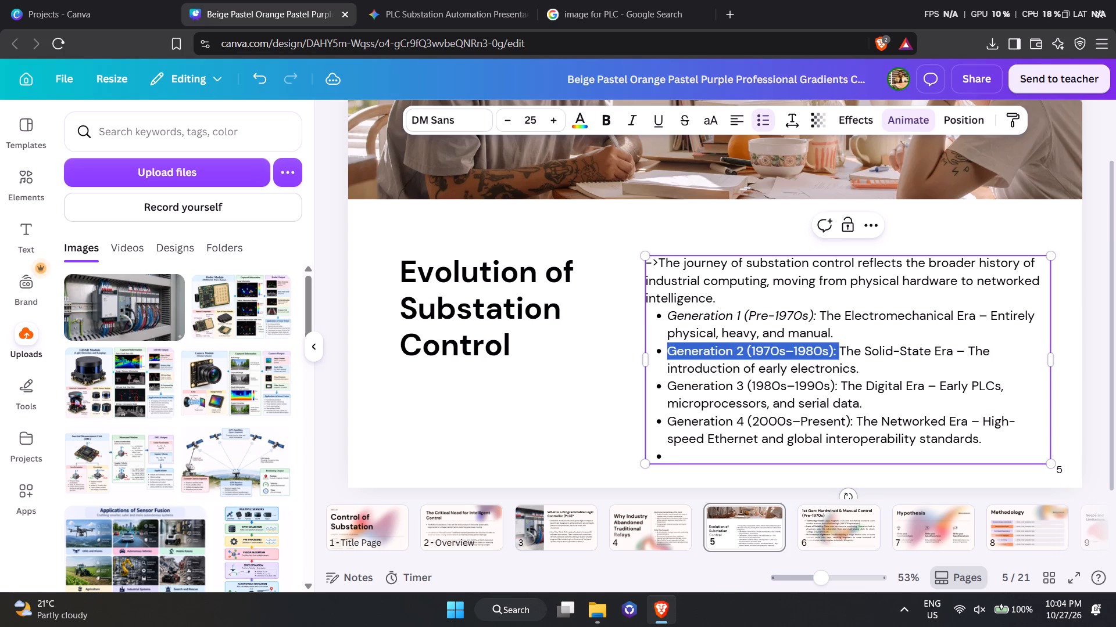
{"action": "left_click_drag", "start_coordinate": [837, 348], "coordinate": [832, 347]}
{"action": "key", "text": "ctrl+i"}
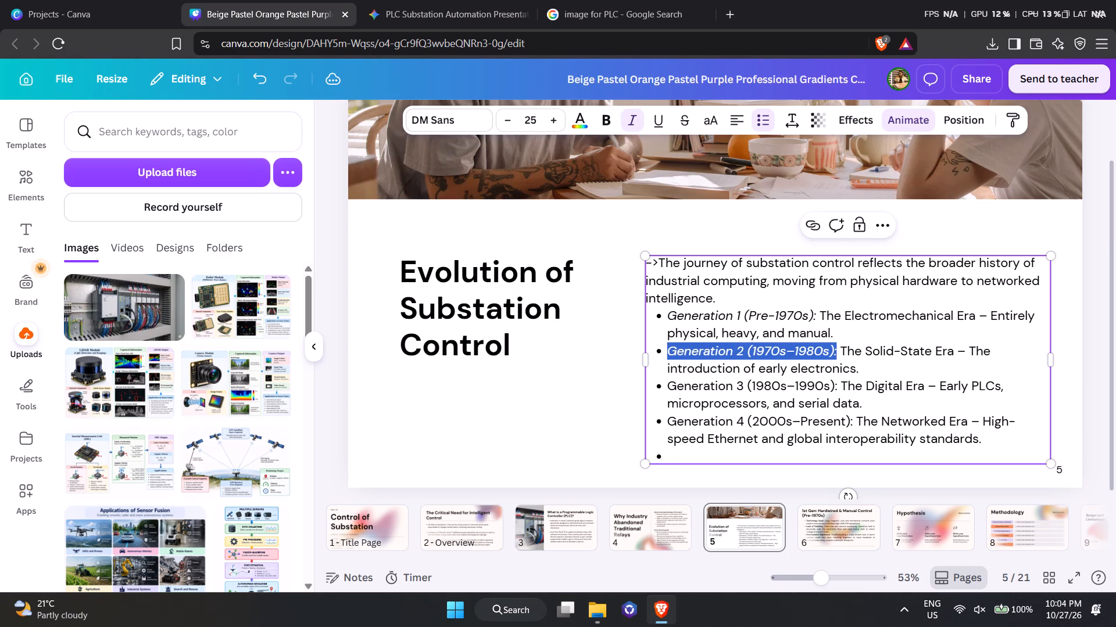
{"action": "left_click_drag", "start_coordinate": [666, 384], "coordinate": [831, 386]}
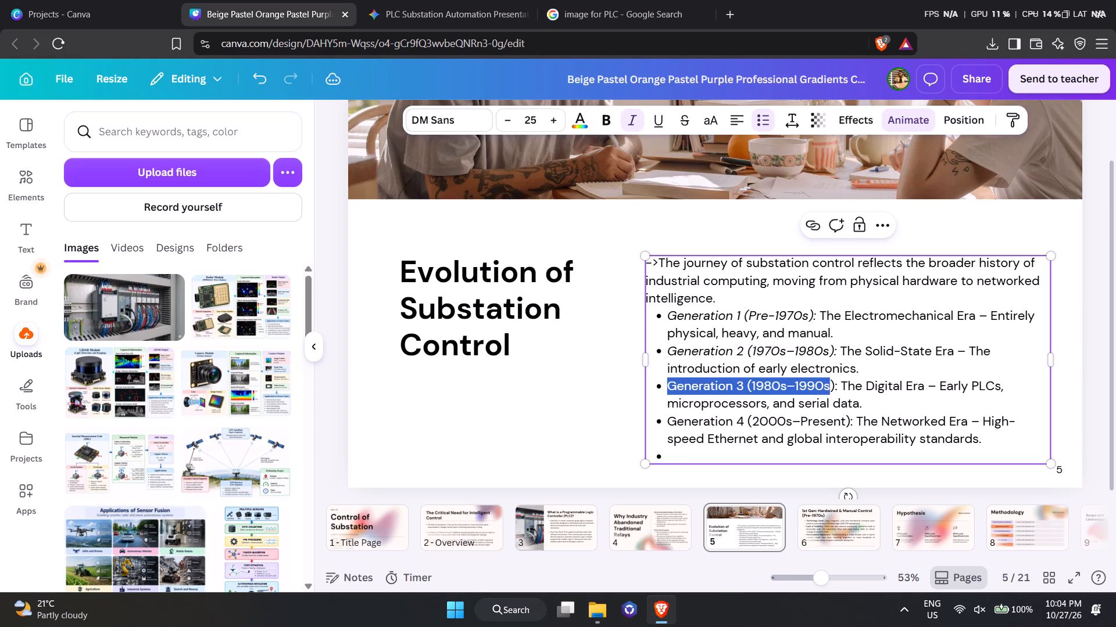
{"action": "left_click_drag", "start_coordinate": [831, 386], "coordinate": [840, 388]}
{"action": "key", "text": "ctrl+i"}
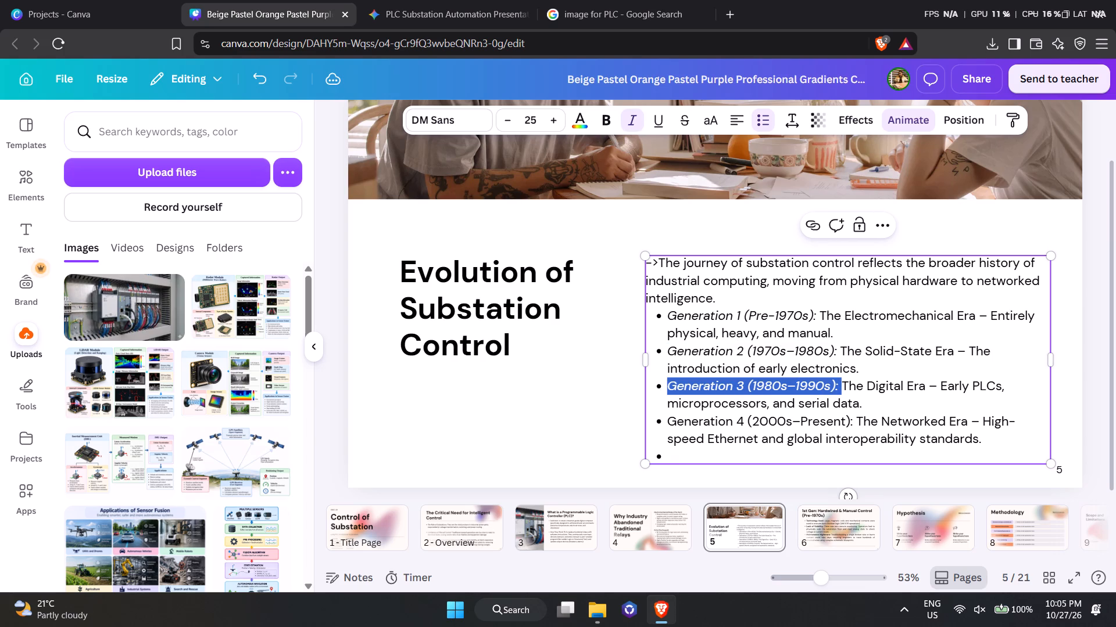
{"action": "left_click_drag", "start_coordinate": [670, 423], "coordinate": [859, 424]}
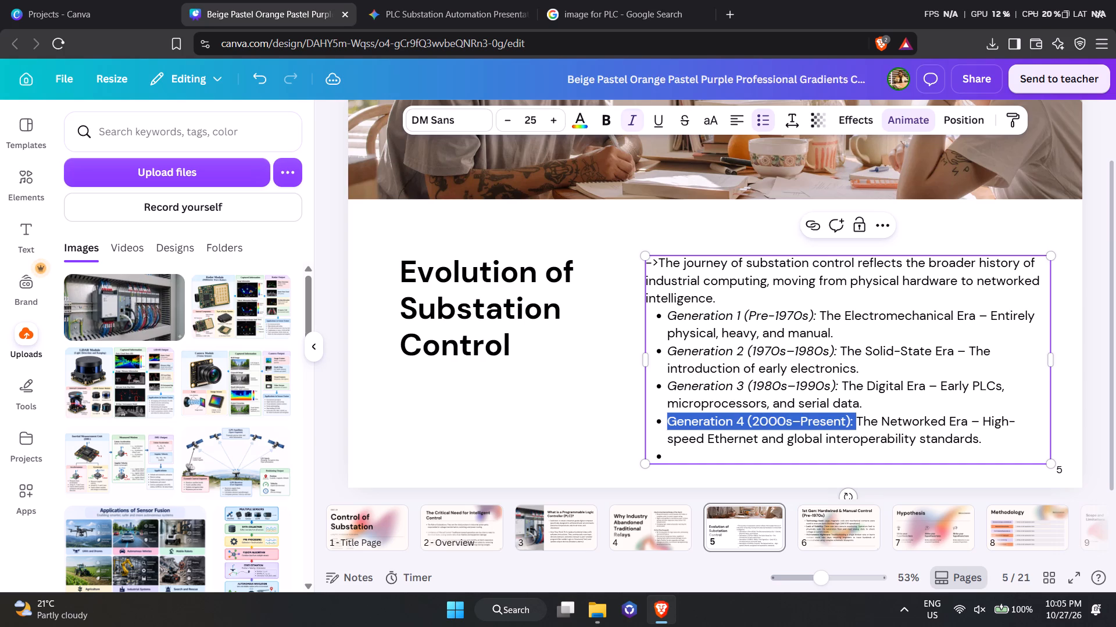
{"action": "key", "text": "ctrl+i"}
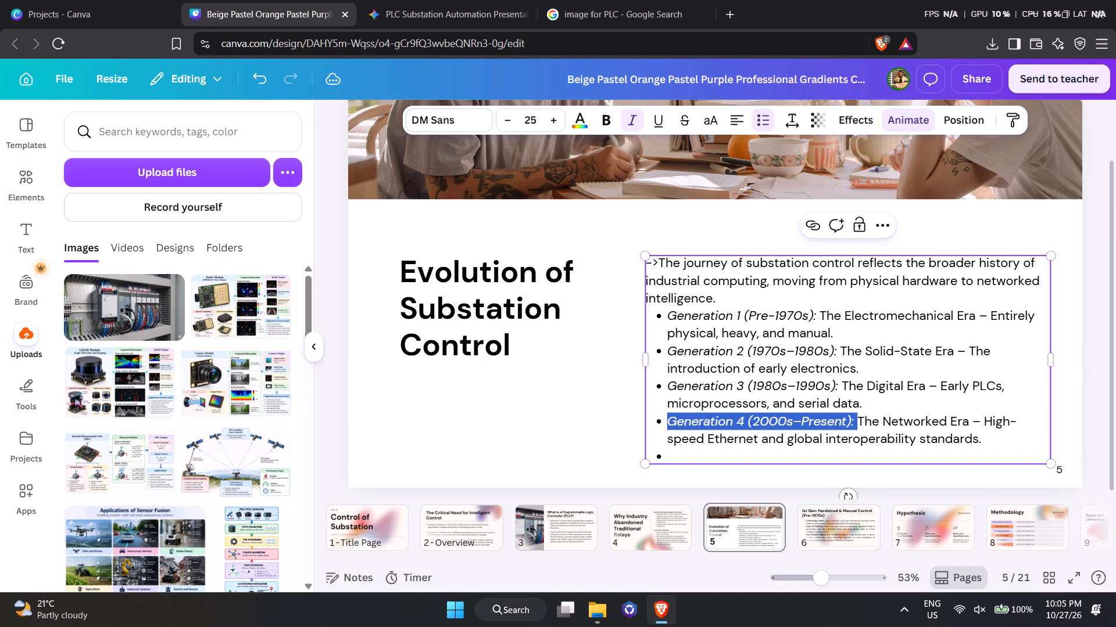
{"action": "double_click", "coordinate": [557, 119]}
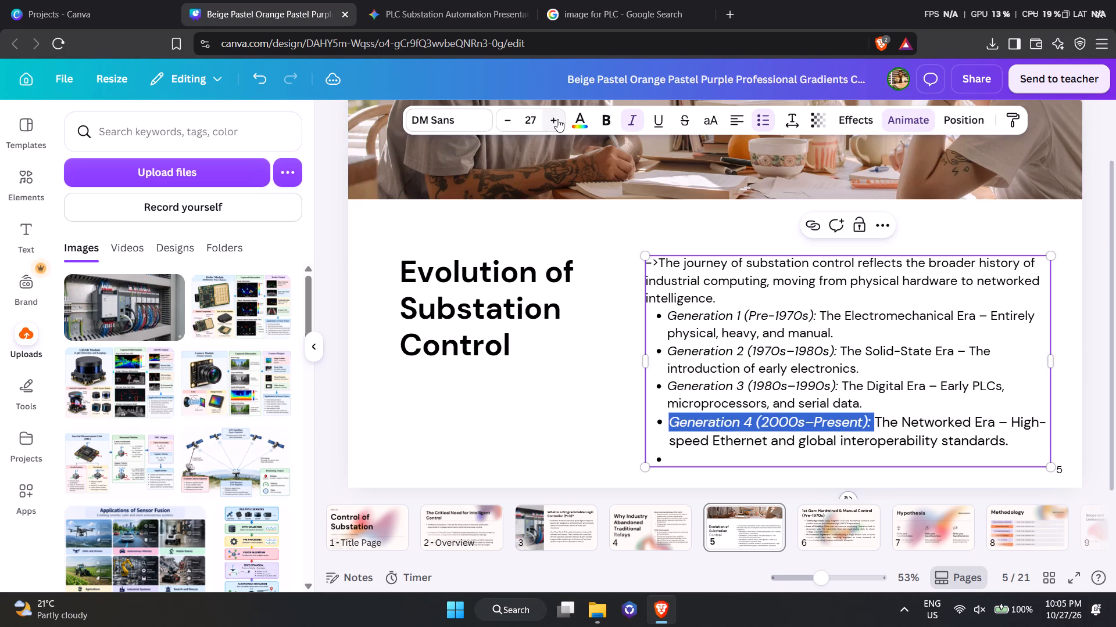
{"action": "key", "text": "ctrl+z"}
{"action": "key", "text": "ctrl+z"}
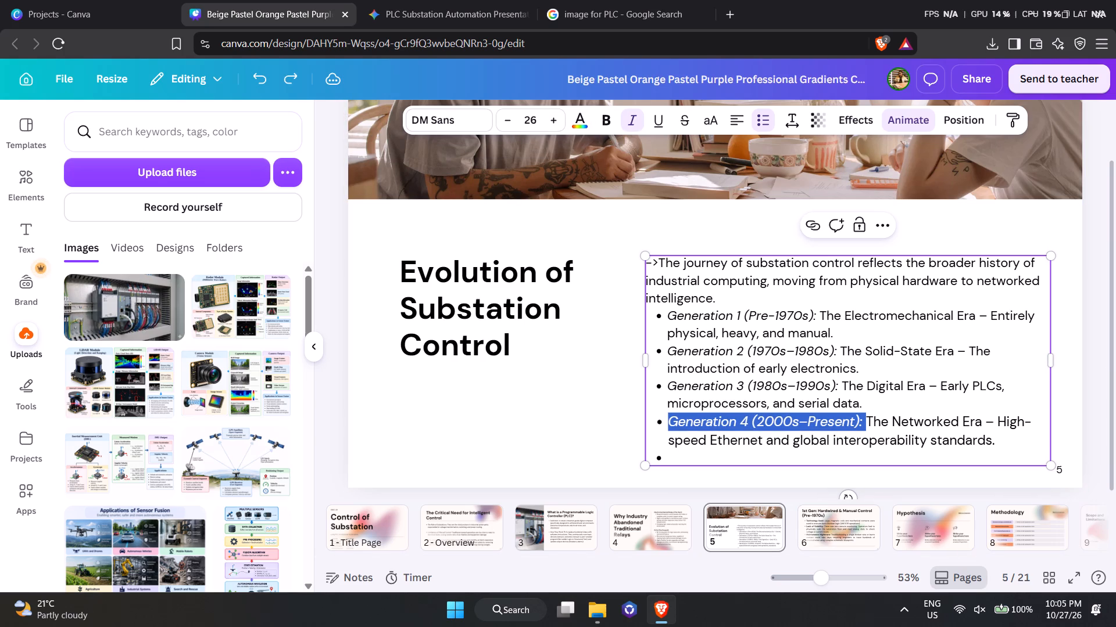
Set the font size of all text in the page 5 points box to 30.
{"action": "left_click", "coordinate": [792, 317]}
{"action": "key", "text": "ctrl+a"}
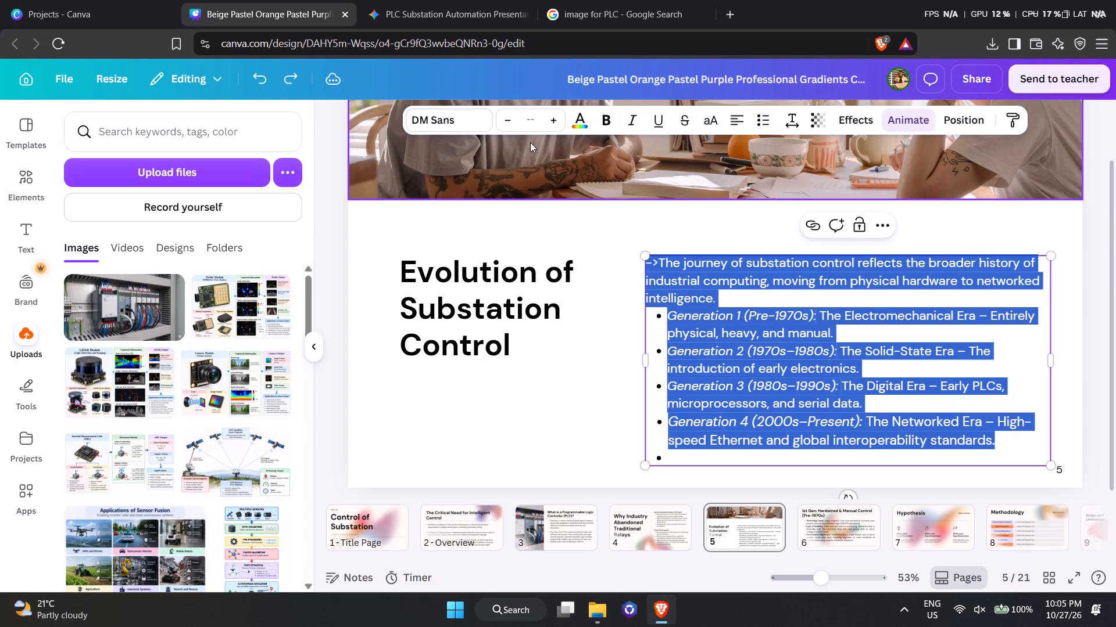
{"action": "left_click", "coordinate": [530, 117]}
{"action": "type", "text": "30"}
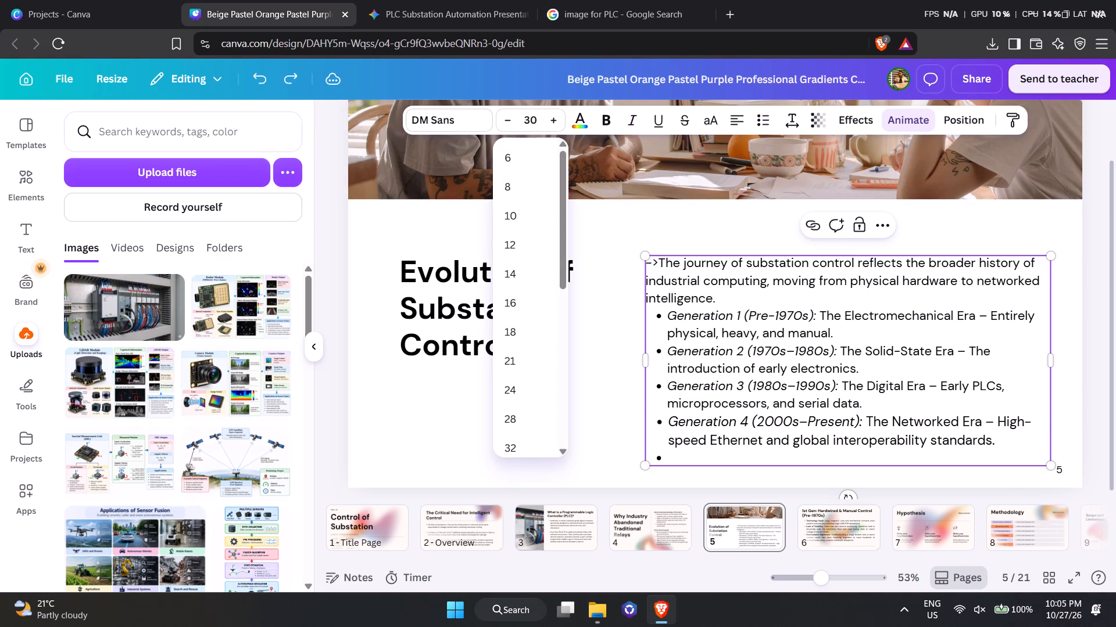
{"action": "key", "text": "Return"}
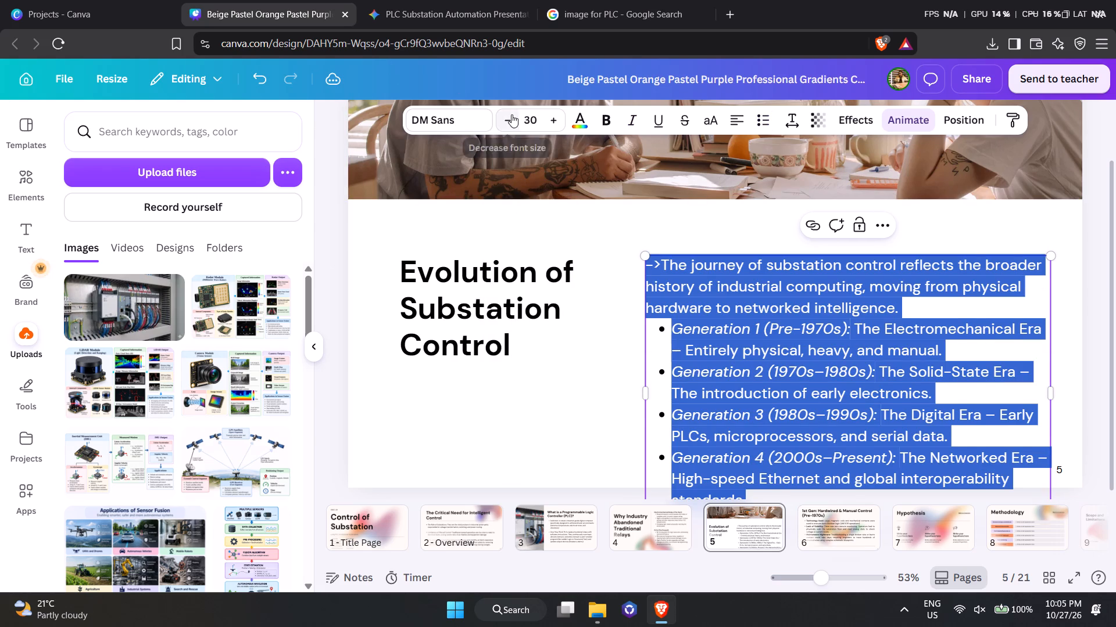
{"action": "double_click", "coordinate": [512, 114]}
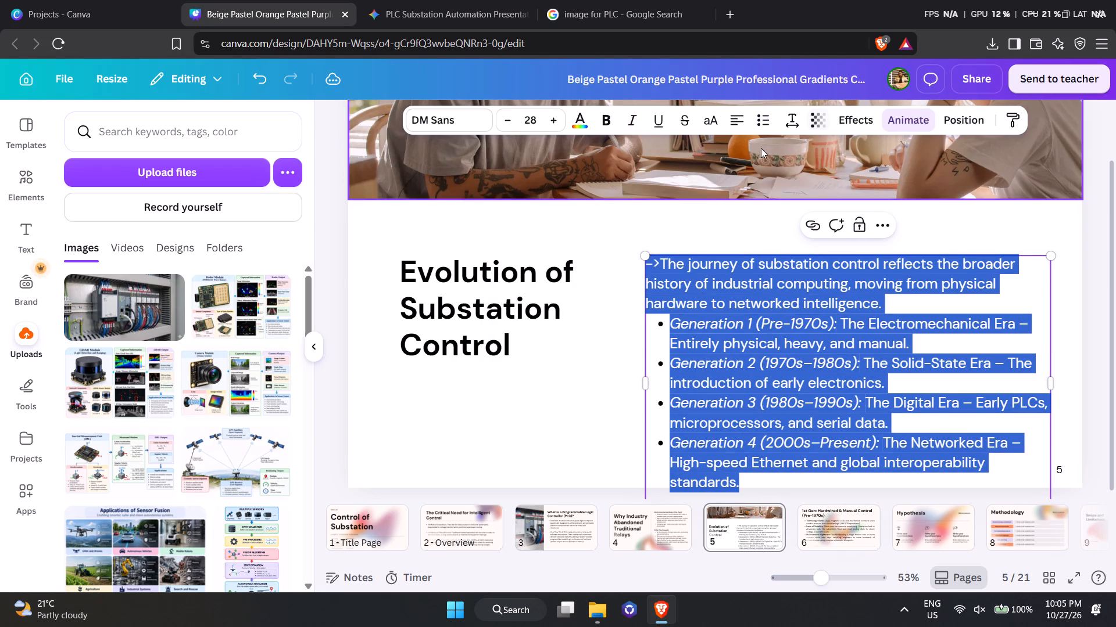
{"action": "double_click", "coordinate": [736, 129]}
{"action": "left_click", "coordinate": [736, 129]}
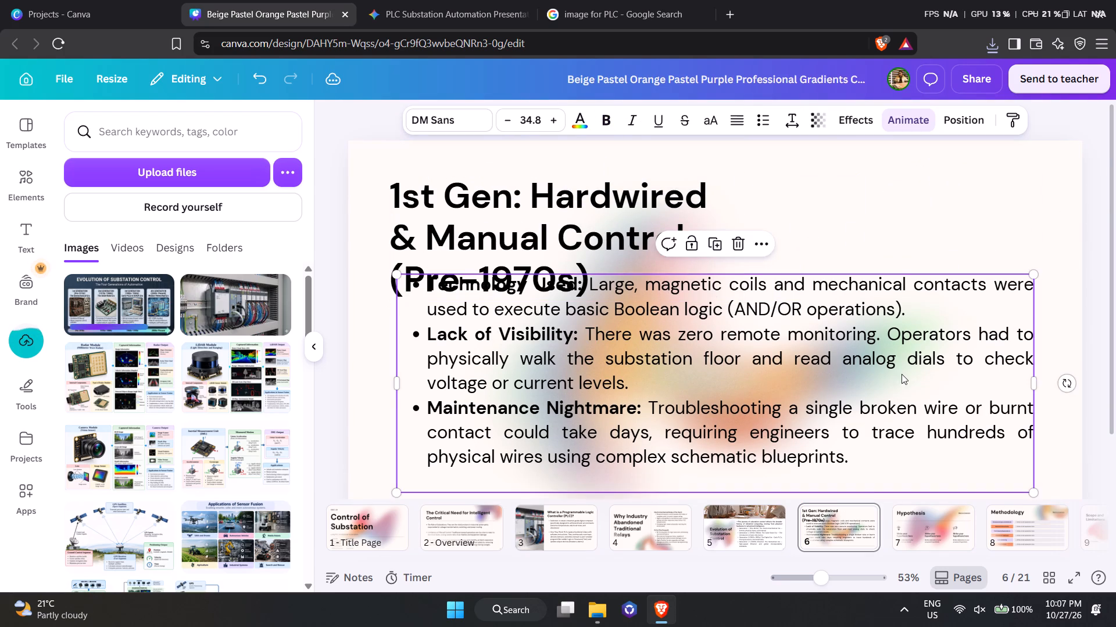
Delete the horizontal line beneath page 6's bulleted text.
{"action": "scroll", "coordinate": [902, 374], "scroll_direction": "down", "scroll_amount": 3}
{"action": "left_click", "coordinate": [616, 449]}
{"action": "key", "text": "Delete"}
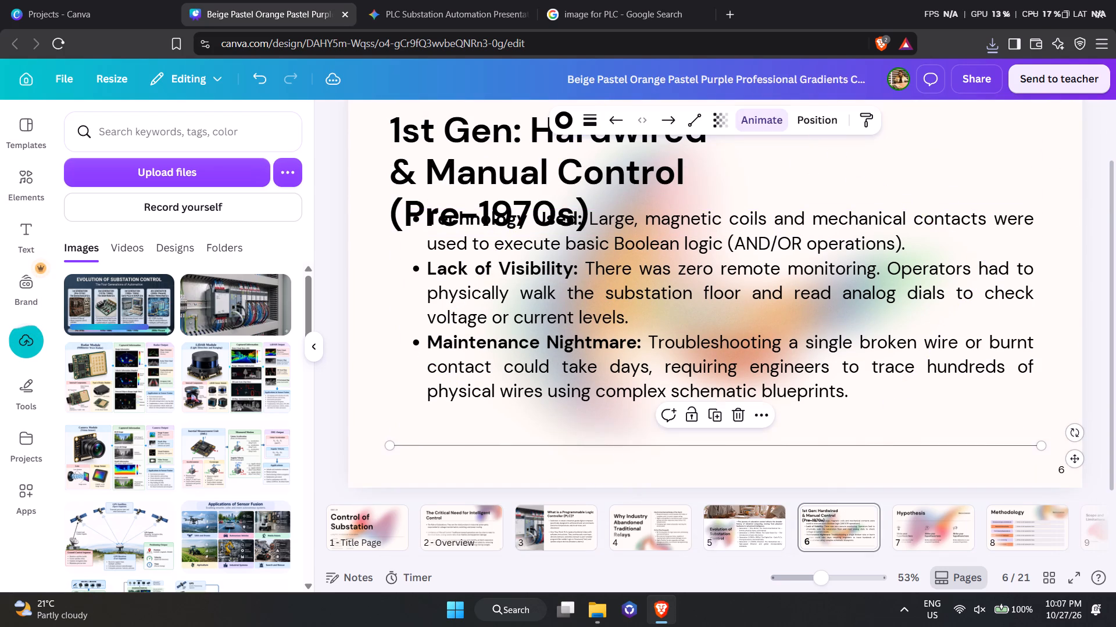
Narrow page 6's bulleted text box to about 80% of its width and move it down and slightly left, beneath the title.
{"action": "left_click", "coordinate": [688, 318]}
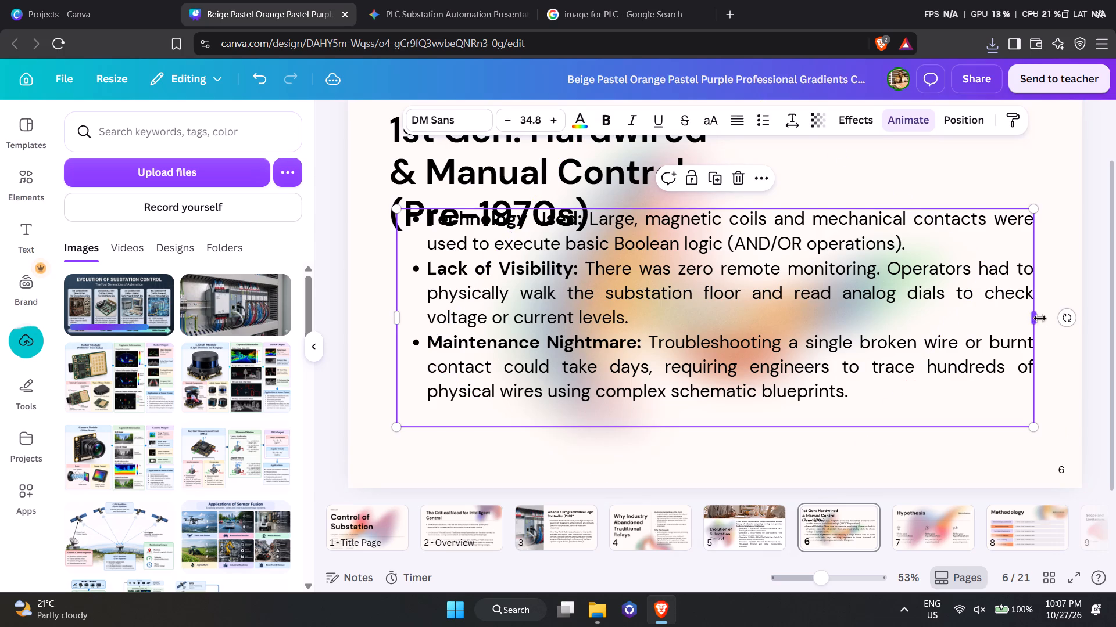
{"action": "left_click_drag", "start_coordinate": [1040, 318], "coordinate": [928, 319]}
{"action": "left_click_drag", "start_coordinate": [728, 224], "coordinate": [697, 280]}
{"action": "scroll", "coordinate": [695, 280], "scroll_direction": "down", "scroll_amount": 2}
{"action": "scroll", "coordinate": [618, 346], "scroll_direction": "up", "scroll_amount": 2}
Nudge page 6's three-line title upward by 20 small increments.
{"action": "left_click", "coordinate": [573, 222]}
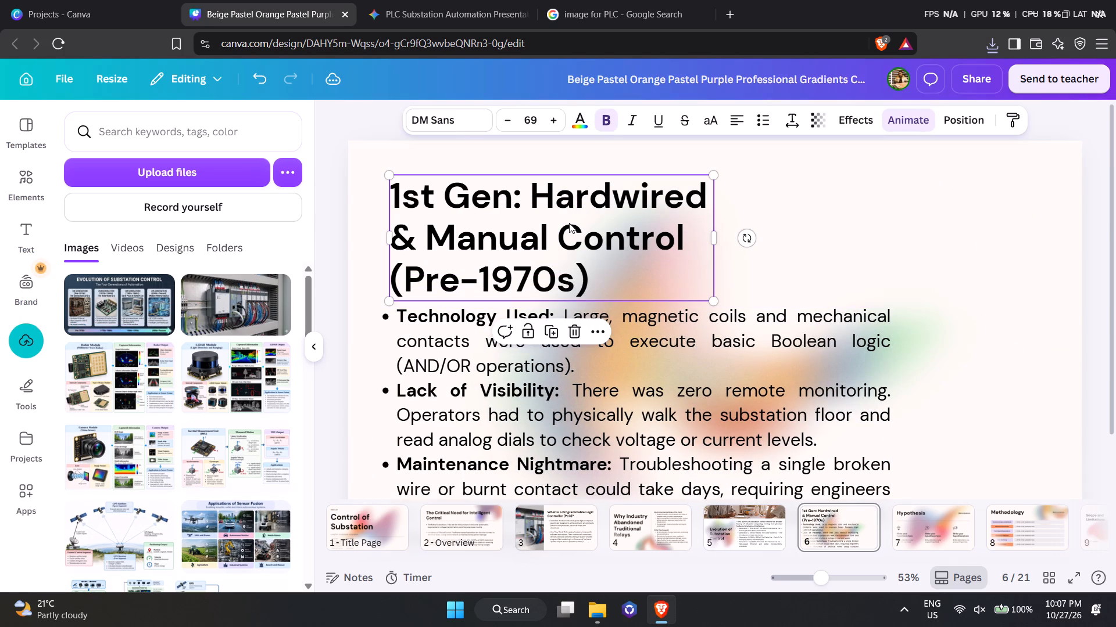
{"action": "key", "text": "Up"}
{"action": "key", "text": "Up"}
{"action": "key", "text": "Up"}
{"action": "key", "text": "Up"}
{"action": "key", "text": "Up"}
{"action": "key", "text": "Up"}
{"action": "key", "text": "Up"}
{"action": "key", "text": "Up"}
{"action": "key", "text": "Up"}
{"action": "key", "text": "Up"}
{"action": "key", "text": "Up"}
{"action": "key", "text": "Up"}
{"action": "key", "text": "Up"}
{"action": "key", "text": "Up"}
{"action": "key", "text": "Up"}
{"action": "key", "text": "Up"}
{"action": "key", "text": "Up"}
{"action": "key", "text": "Up"}
{"action": "key", "text": "Up"}
{"action": "key", "text": "Up"}
Nudge page 6's bulleted text box upward by 20 small increments so its text fits on the page, and deselect it.
{"action": "left_click", "coordinate": [509, 384]}
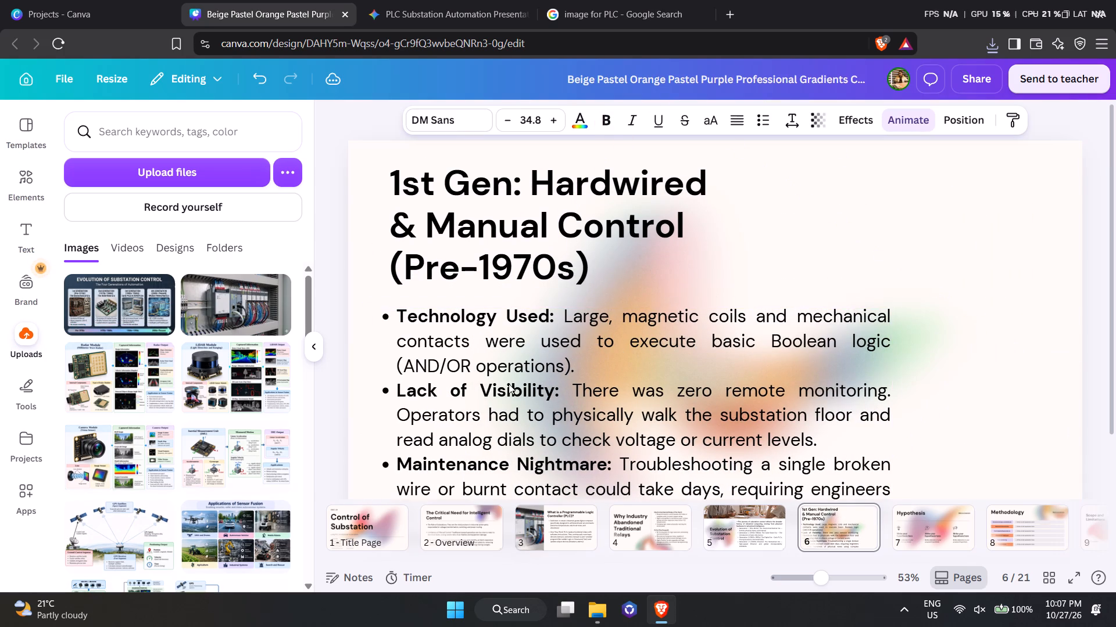
{"action": "left_click", "coordinate": [517, 384]}
{"action": "left_click_drag", "start_coordinate": [517, 384], "coordinate": [518, 361]}
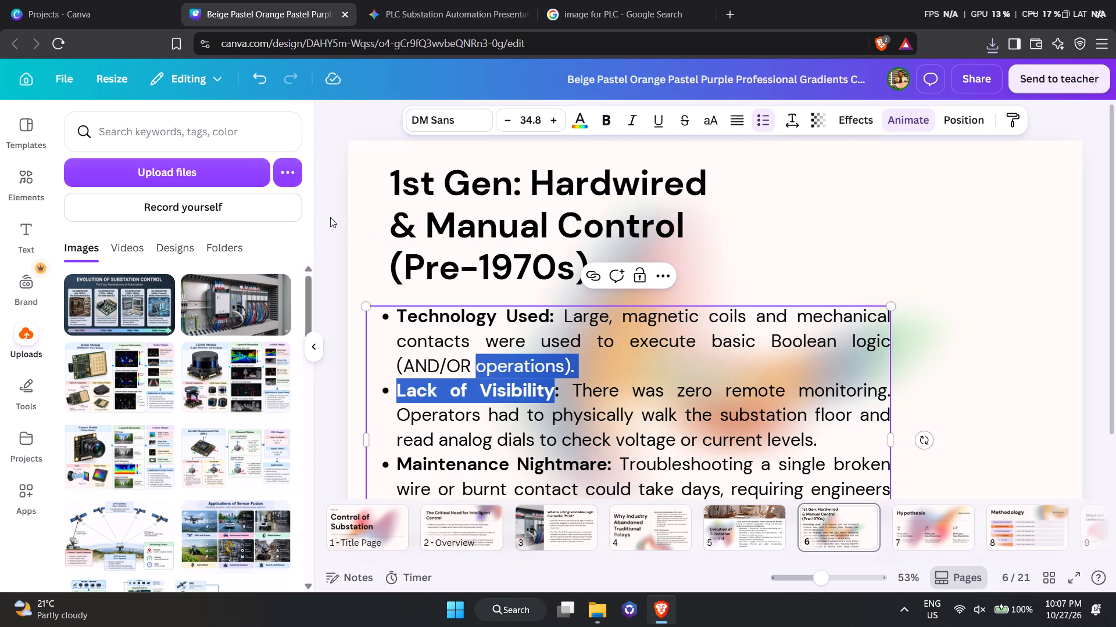
{"action": "left_click", "coordinate": [330, 217]}
{"action": "left_click", "coordinate": [472, 384]}
{"action": "key", "text": "Up"}
{"action": "key", "text": "Up"}
{"action": "key", "text": "Up"}
{"action": "key", "text": "Up"}
{"action": "key", "text": "Up"}
{"action": "key", "text": "Up"}
{"action": "key", "text": "Up"}
{"action": "key", "text": "Up"}
{"action": "key", "text": "Up"}
{"action": "key", "text": "Up"}
{"action": "key", "text": "Up"}
{"action": "key", "text": "Up"}
{"action": "key", "text": "Up"}
{"action": "key", "text": "Up"}
{"action": "key", "text": "Up"}
{"action": "key", "text": "Up"}
{"action": "key", "text": "Up"}
{"action": "key", "text": "Up"}
{"action": "key", "text": "Up"}
{"action": "key", "text": "Up"}
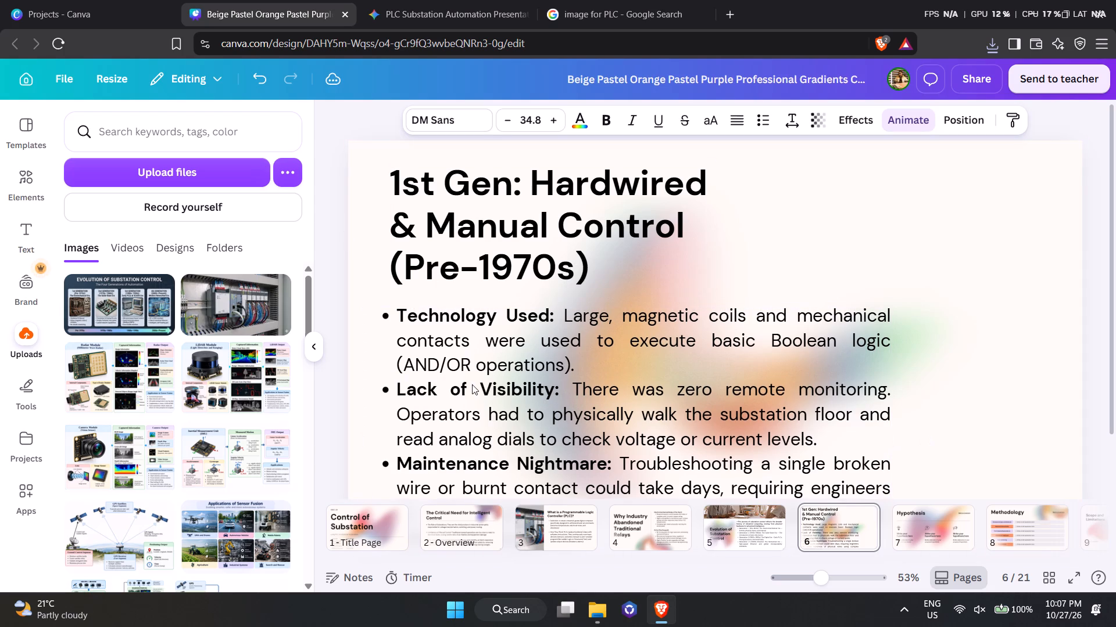
{"action": "scroll", "coordinate": [496, 379], "scroll_direction": "down", "scroll_amount": 2}
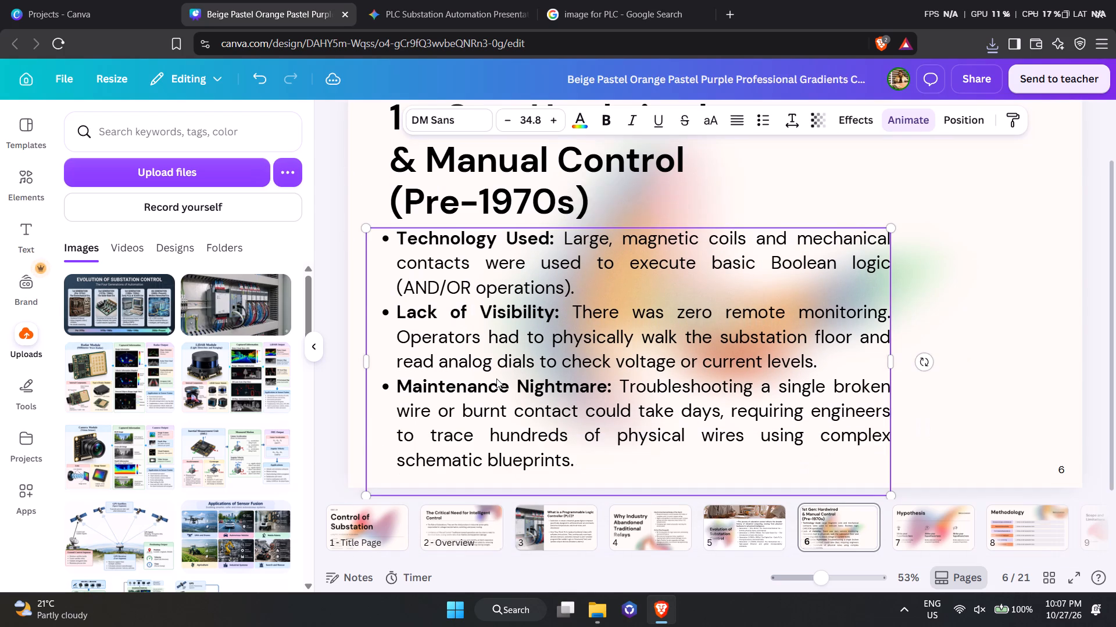
{"action": "scroll", "coordinate": [496, 379], "scroll_direction": "down", "scroll_amount": 2}
{"action": "scroll", "coordinate": [960, 365], "scroll_direction": "up", "scroll_amount": 2}
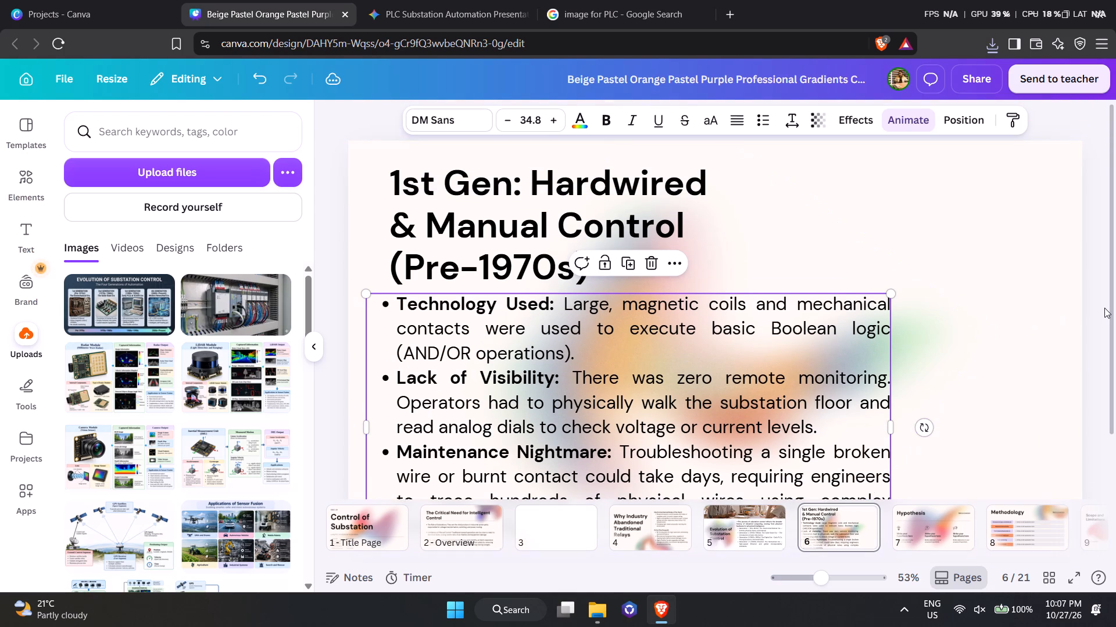
{"action": "left_click", "coordinate": [1092, 294]}
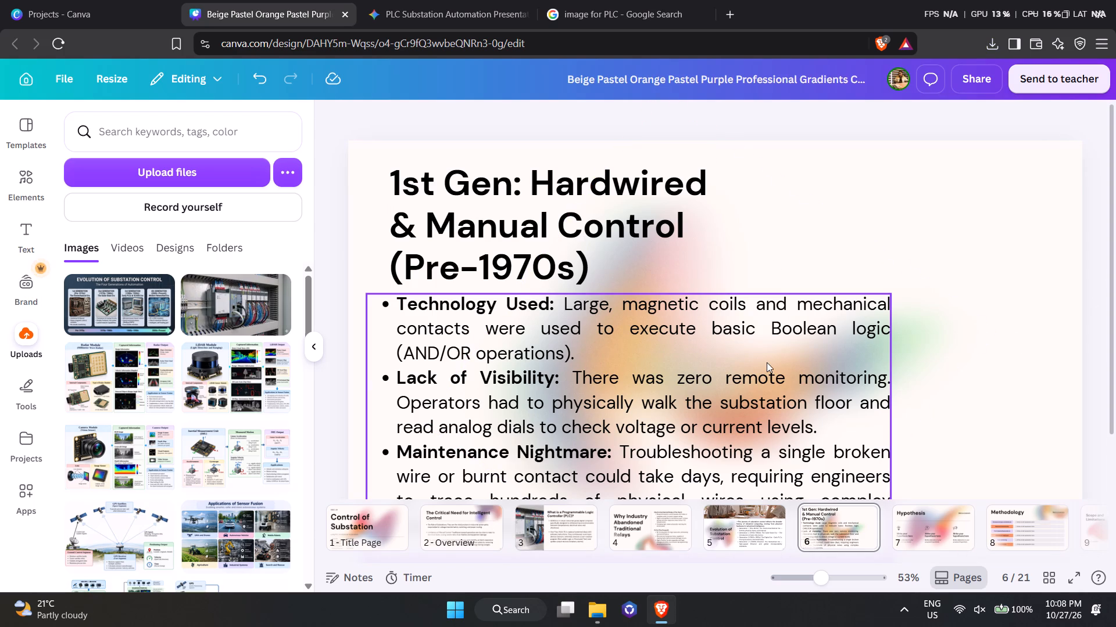
Save the widescreen timeline banner PNG to Downloads and, with page 5 open, upload it to Canva.
{"action": "scroll", "coordinate": [834, 367], "scroll_direction": "down", "scroll_amount": 2}
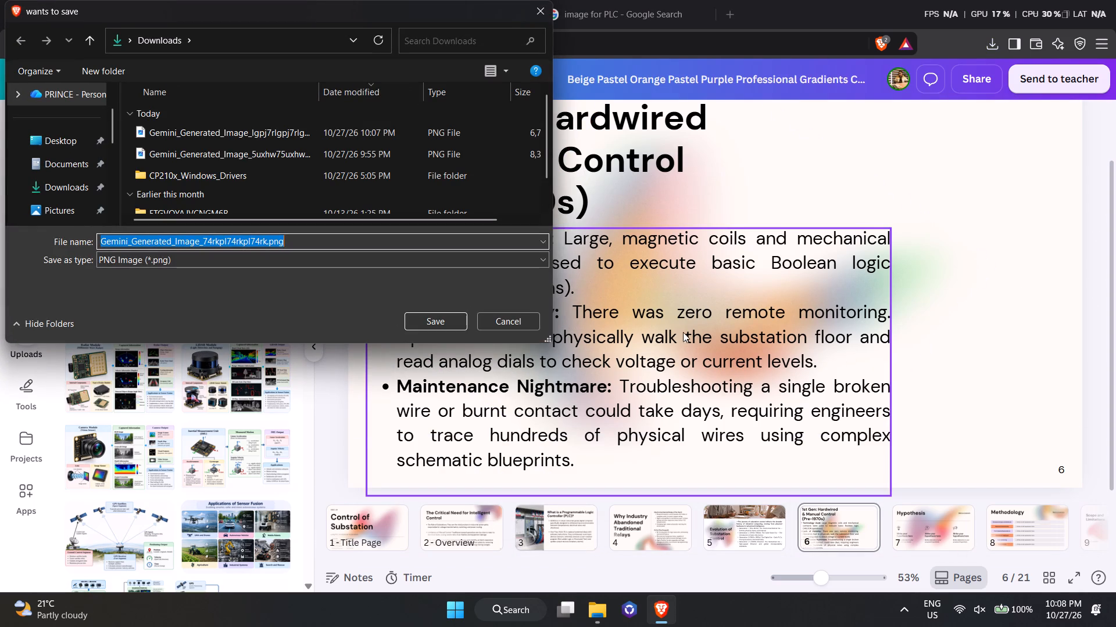
{"action": "left_click", "coordinate": [452, 318]}
{"action": "left_click", "coordinate": [746, 530]}
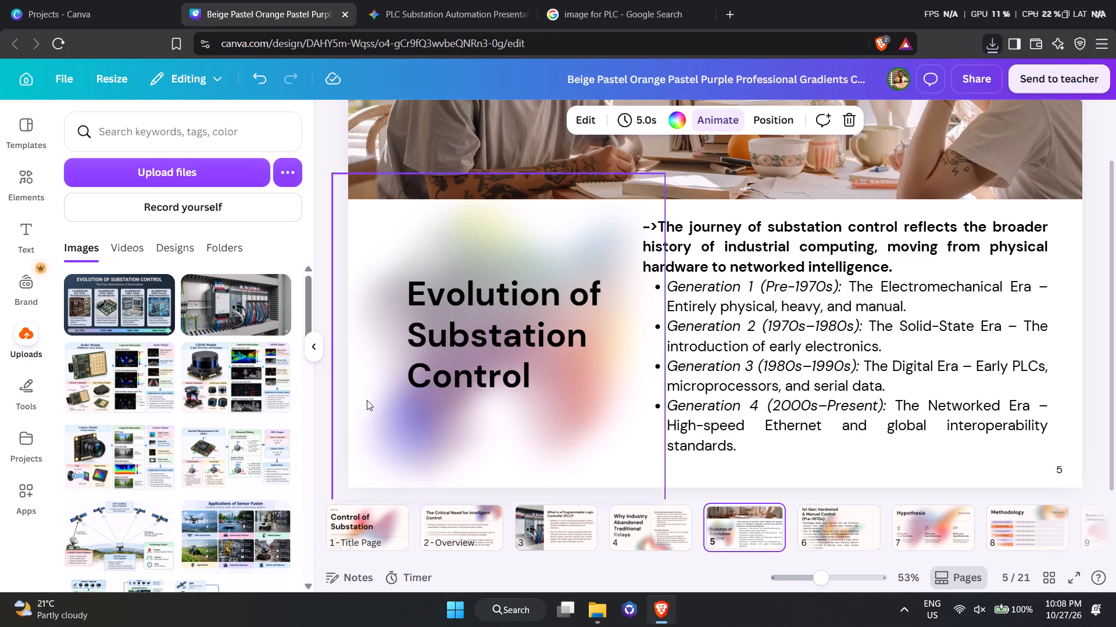
{"action": "left_click", "coordinate": [173, 168]}
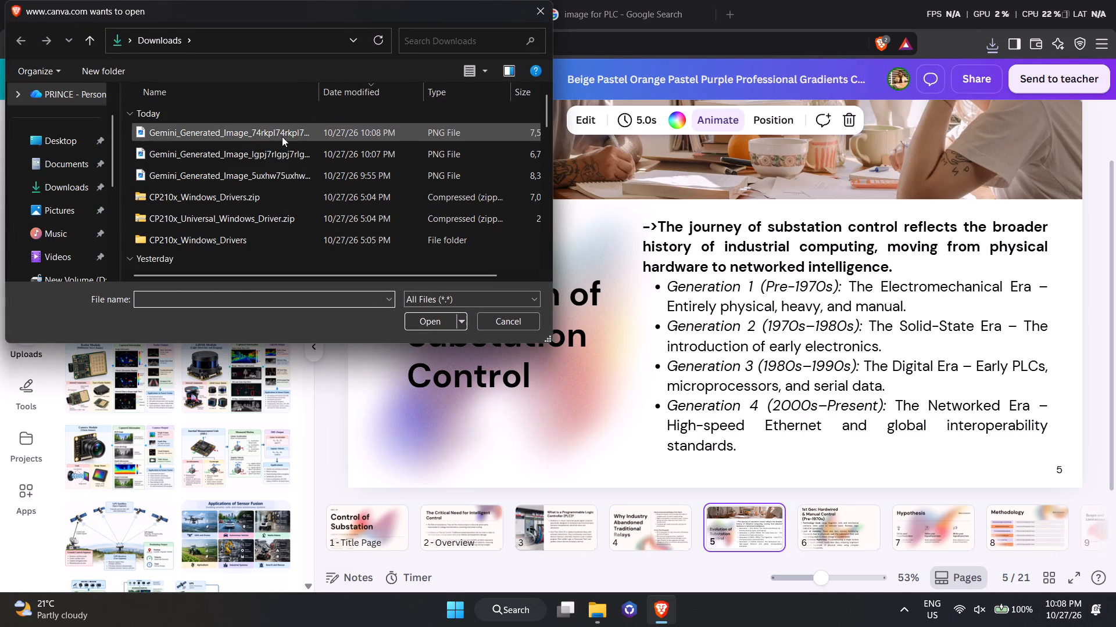
{"action": "left_click", "coordinate": [282, 136]}
{"action": "key", "text": "Return"}
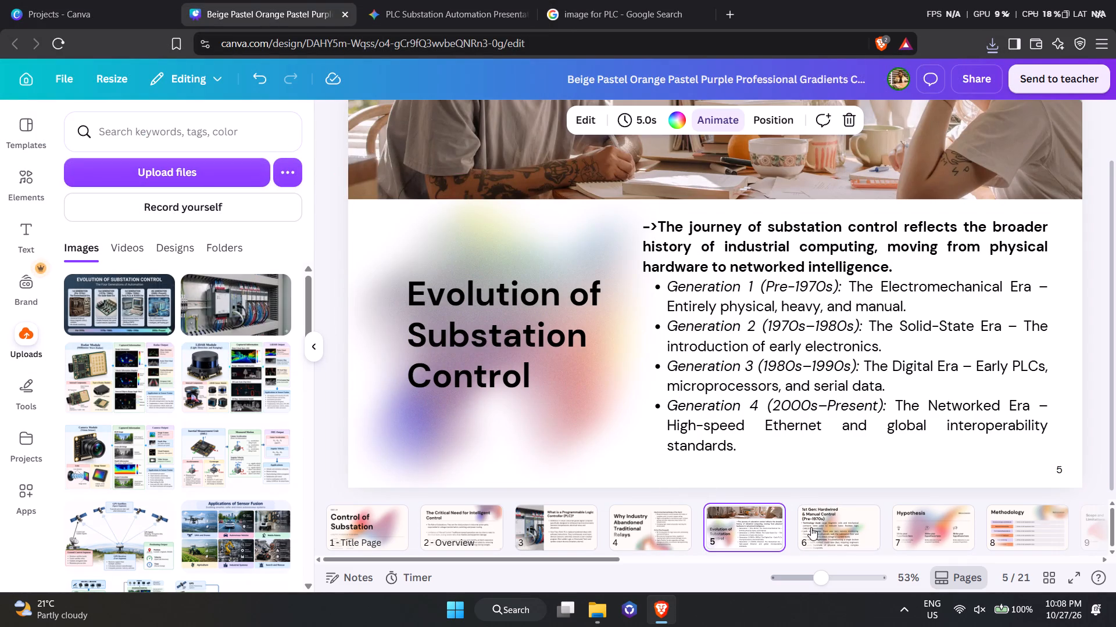
{"action": "left_click", "coordinate": [831, 525]}
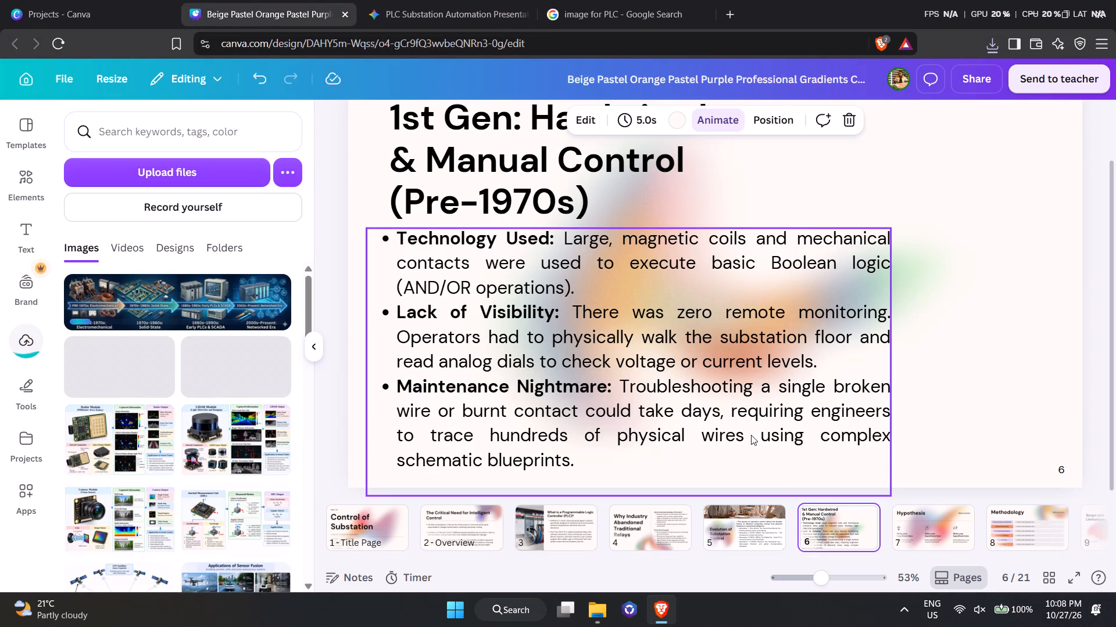
{"action": "scroll", "coordinate": [751, 435], "scroll_direction": "up", "scroll_amount": 2}
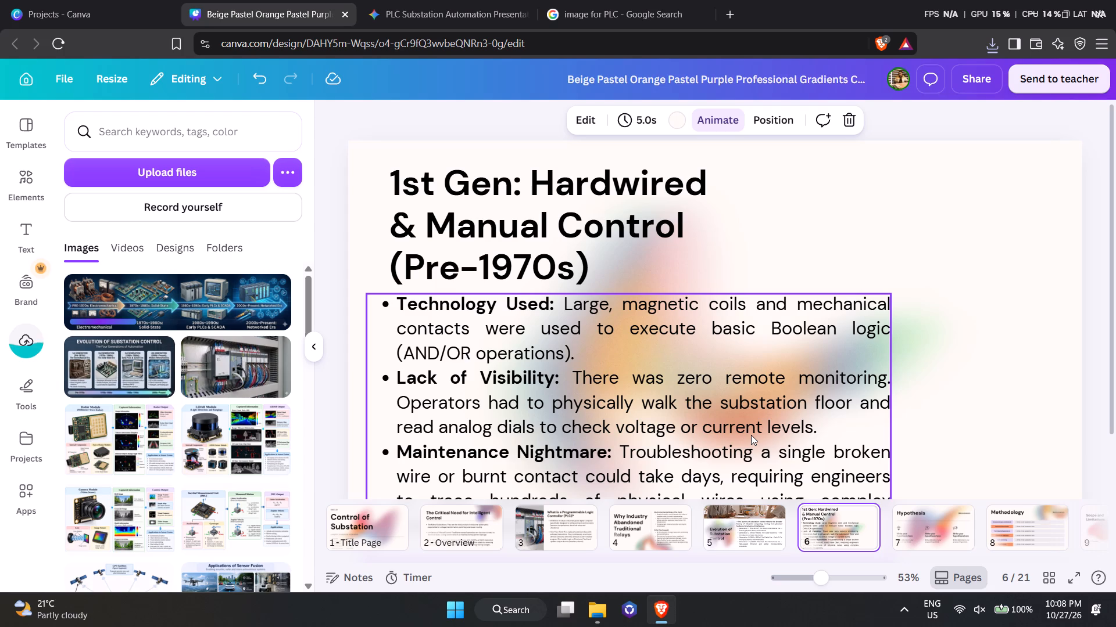
{"action": "scroll", "coordinate": [751, 435], "scroll_direction": "down", "scroll_amount": 2}
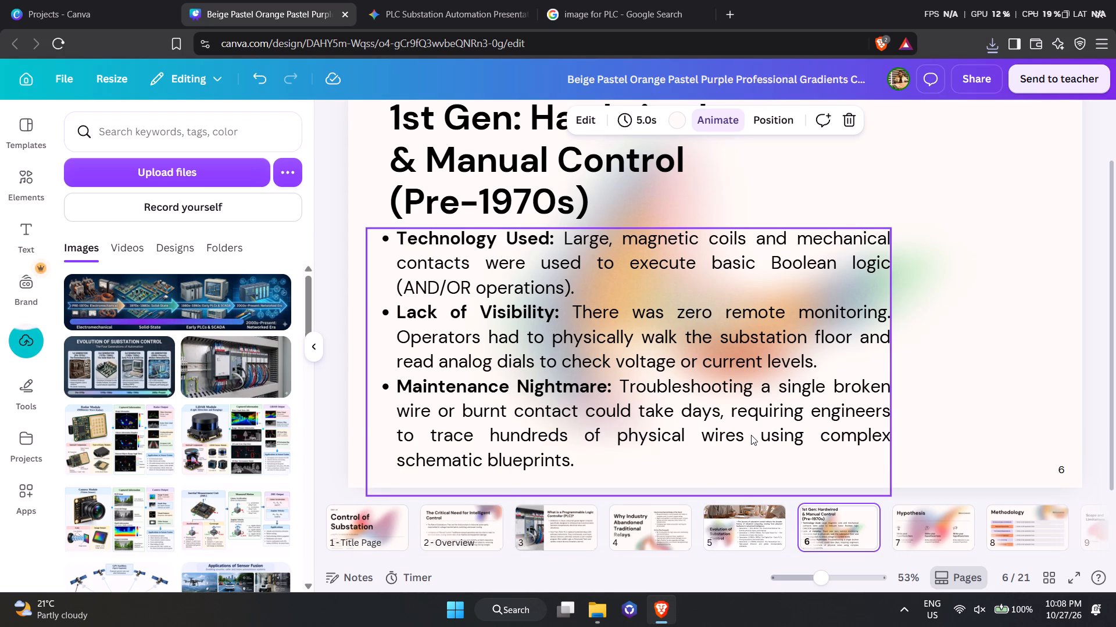
{"action": "scroll", "coordinate": [751, 435], "scroll_direction": "down", "scroll_amount": 1}
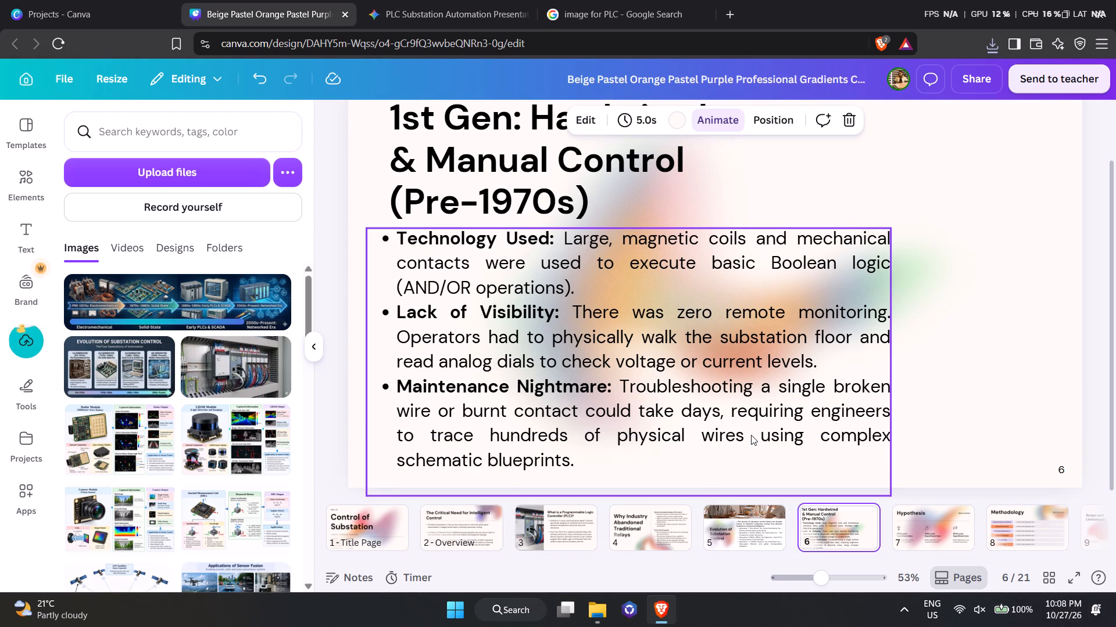
{"action": "scroll", "coordinate": [751, 435], "scroll_direction": "up", "scroll_amount": 2}
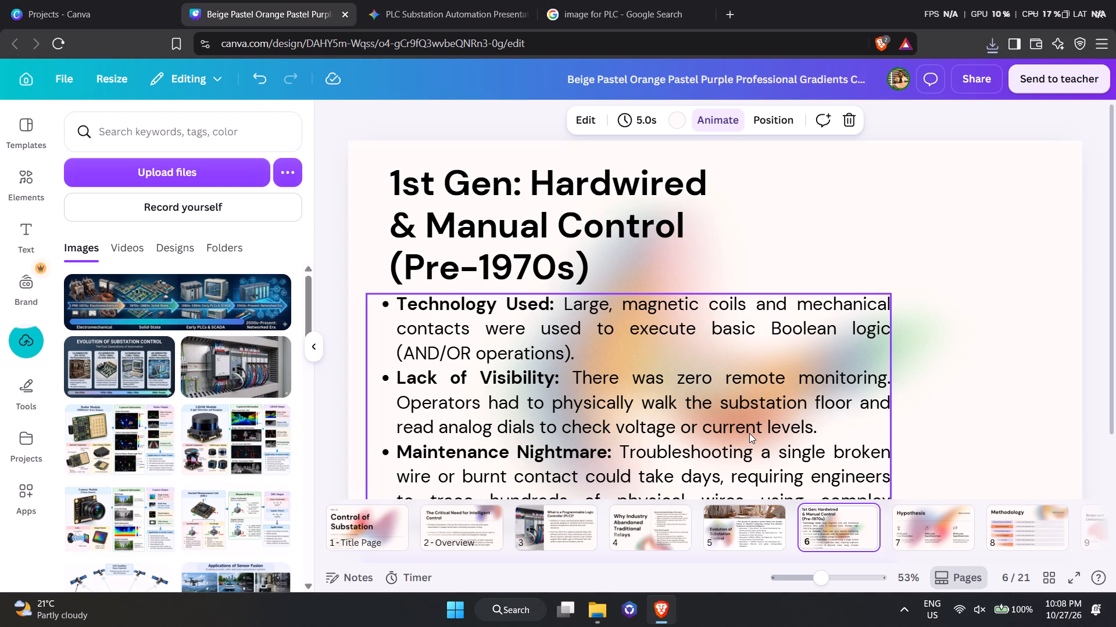
{"action": "left_click", "coordinate": [399, 121]}
{"action": "scroll", "coordinate": [756, 209], "scroll_direction": "down", "scroll_amount": 2, "text": "ctrl"}
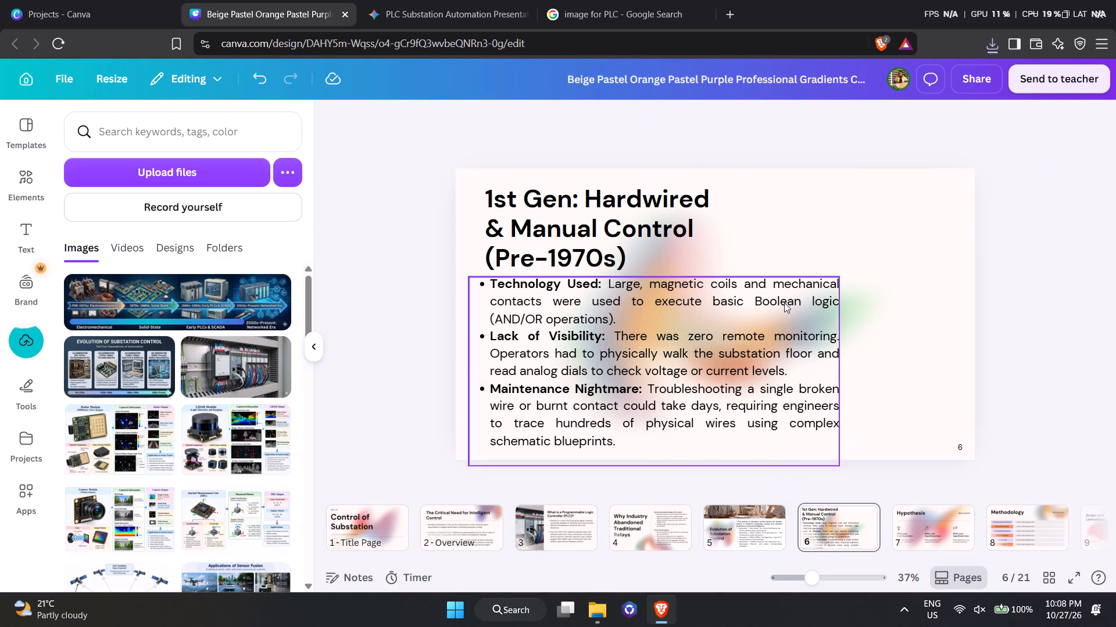
{"action": "key", "text": "shift+super+s"}
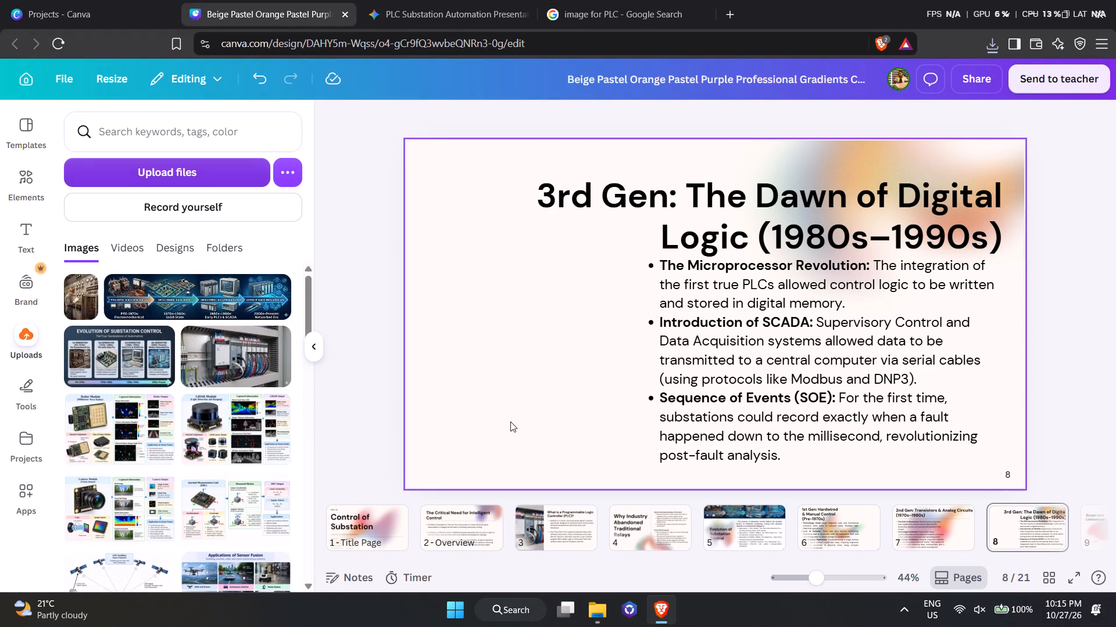
Insert the uploaded control-room photo on page 6 and position it in the slide's top-right corner beside the title.
{"action": "left_click", "coordinate": [857, 513]}
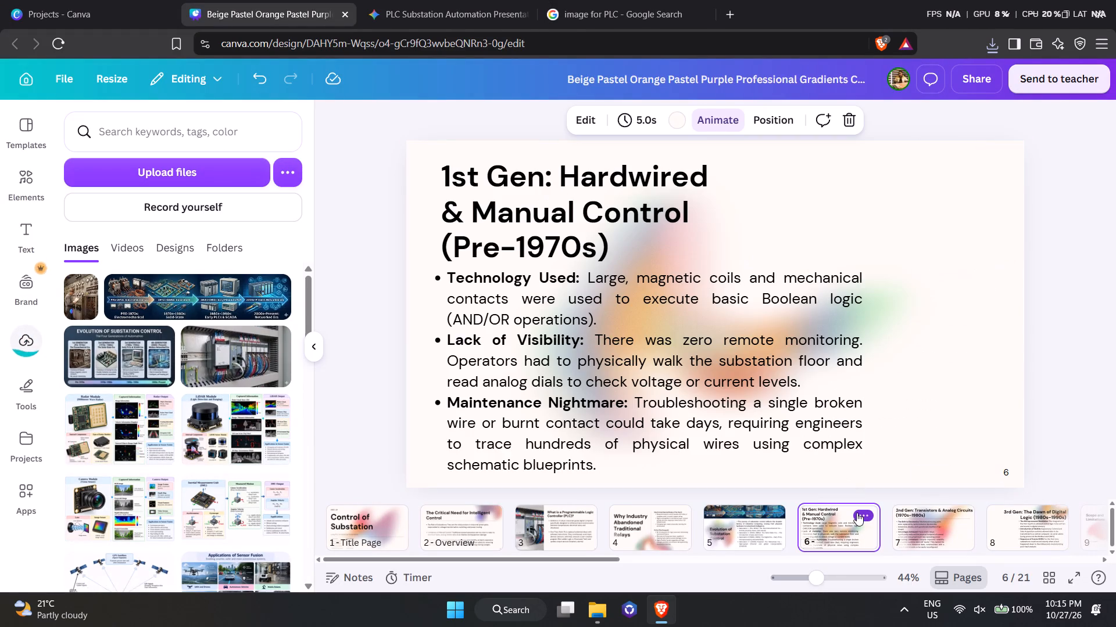
{"action": "left_click", "coordinate": [922, 519]}
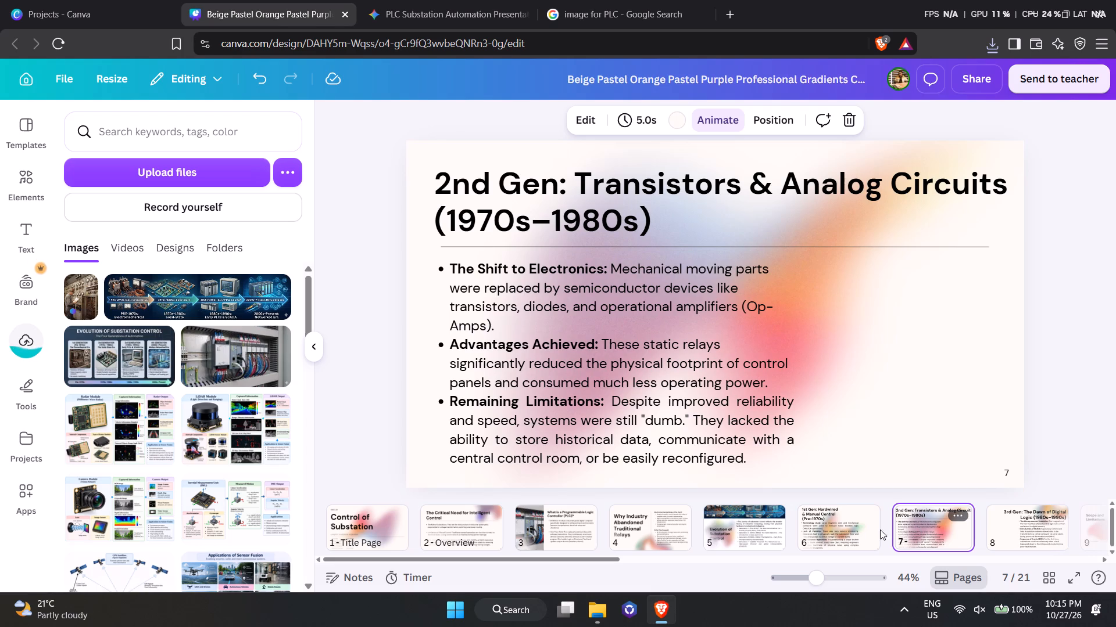
{"action": "left_click", "coordinate": [857, 529]}
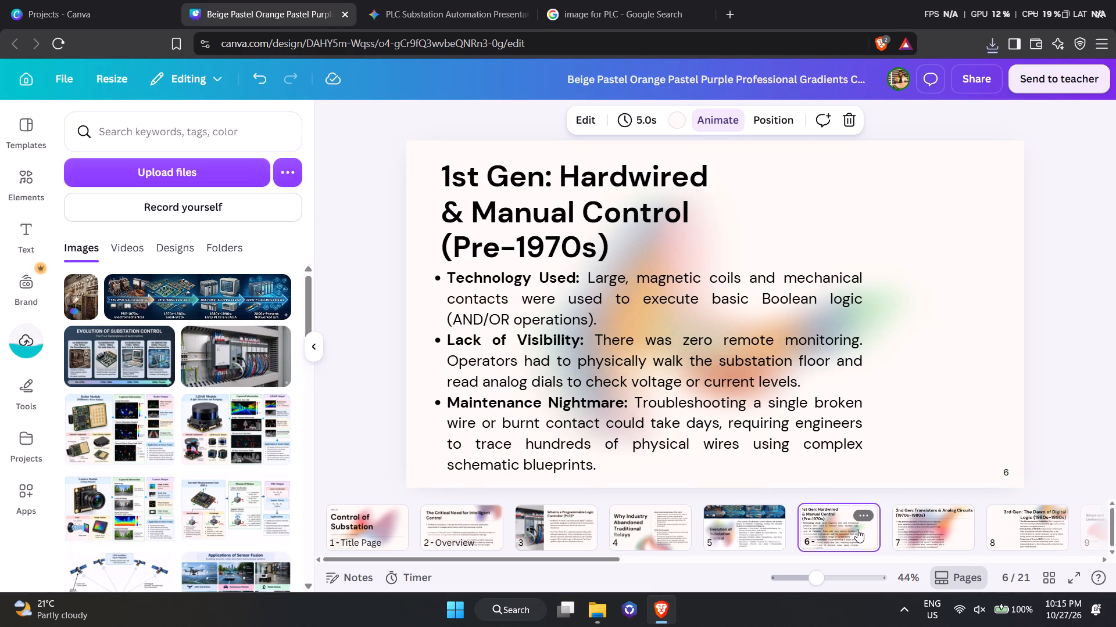
{"action": "left_click", "coordinate": [80, 297]}
{"action": "left_click_drag", "start_coordinate": [749, 230], "coordinate": [897, 237]}
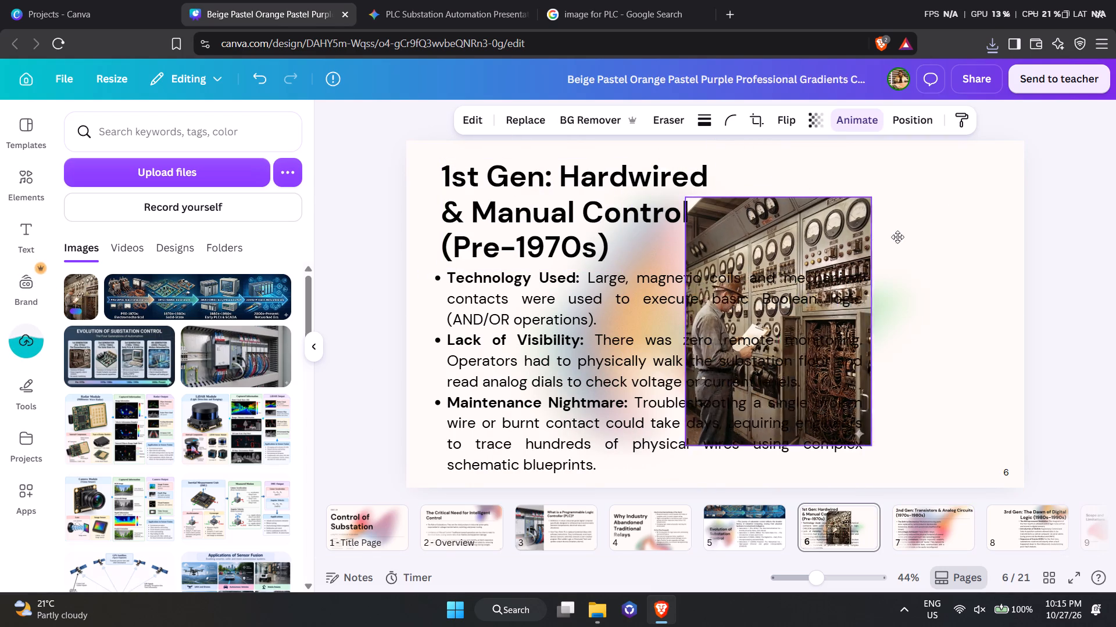
{"action": "left_click_drag", "start_coordinate": [897, 237], "coordinate": [945, 190]}
{"action": "left_click", "coordinate": [1115, 243]}
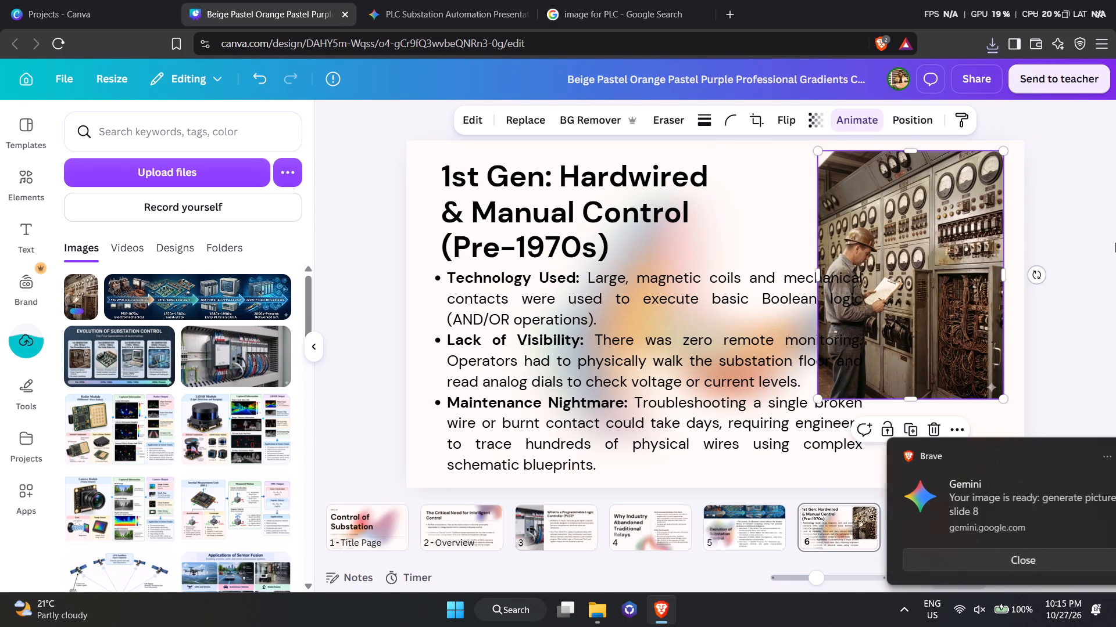
{"action": "left_click", "coordinate": [914, 226]}
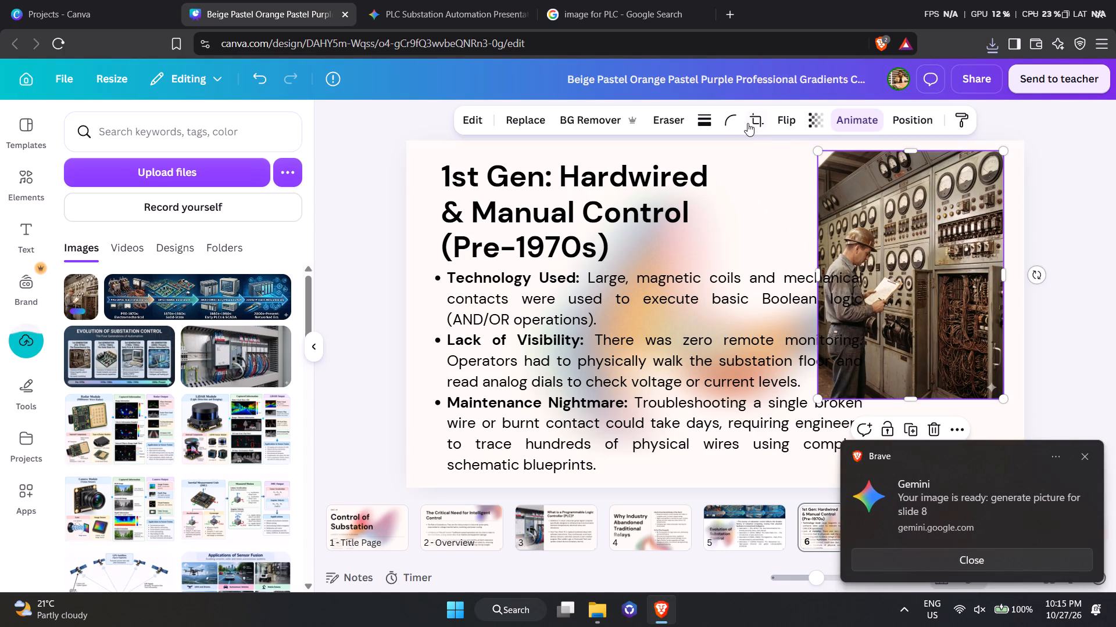
Set the corner rounding of page 6's control-room photo to 91.
{"action": "left_click", "coordinate": [729, 111]}
{"action": "left_click_drag", "start_coordinate": [661, 179], "coordinate": [686, 181]}
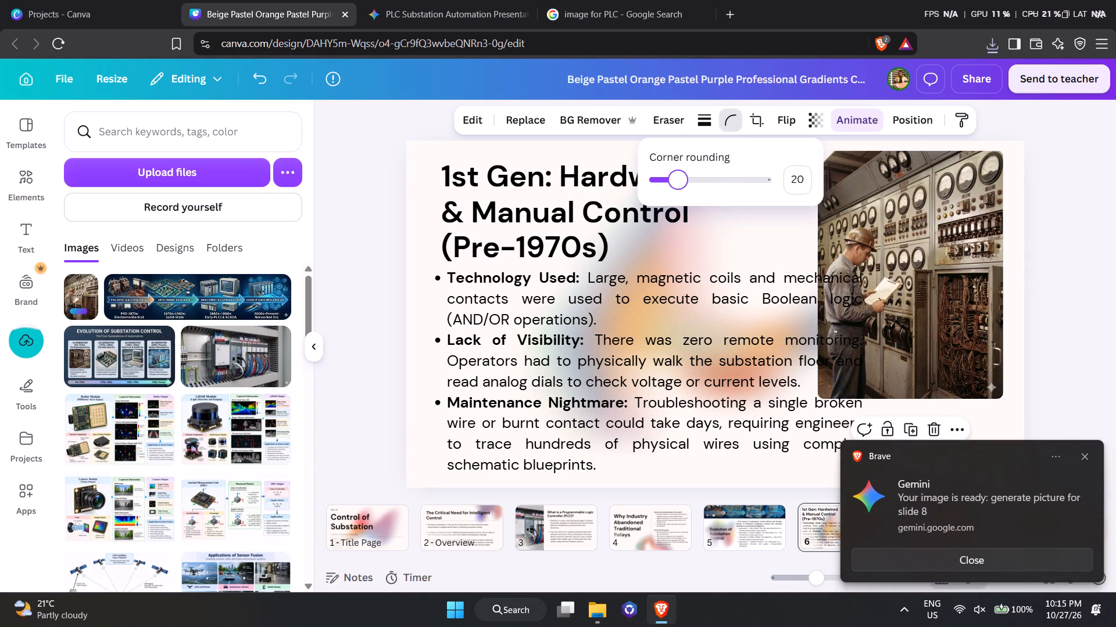
{"action": "left_click_drag", "start_coordinate": [686, 181], "coordinate": [756, 193]}
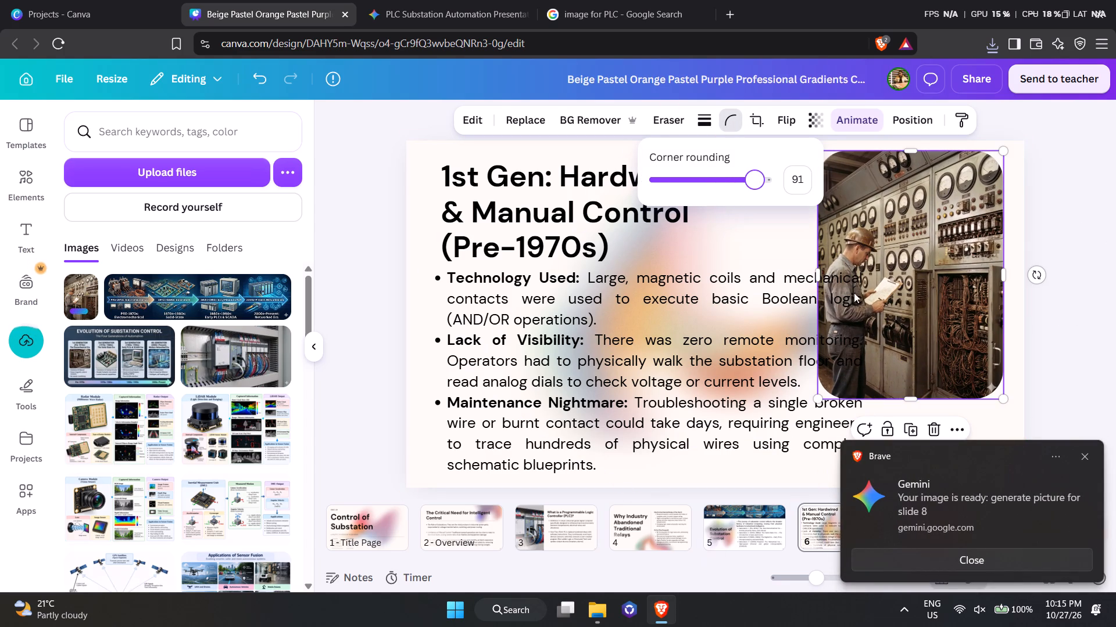
{"action": "left_click", "coordinate": [793, 283]}
Narrow page 6's bullet text box from its right edge to a width of about 1,134 so the text clears the photo.
{"action": "left_click", "coordinate": [879, 287]}
{"action": "left_click", "coordinate": [850, 287]}
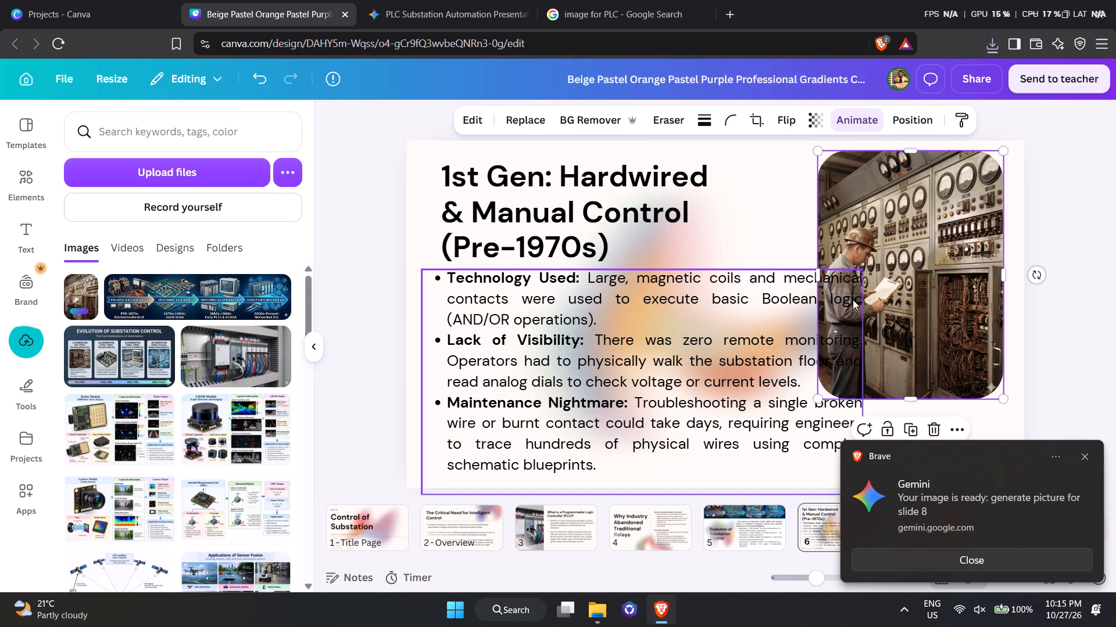
{"action": "left_click", "coordinate": [853, 300]}
{"action": "left_click", "coordinate": [860, 302]}
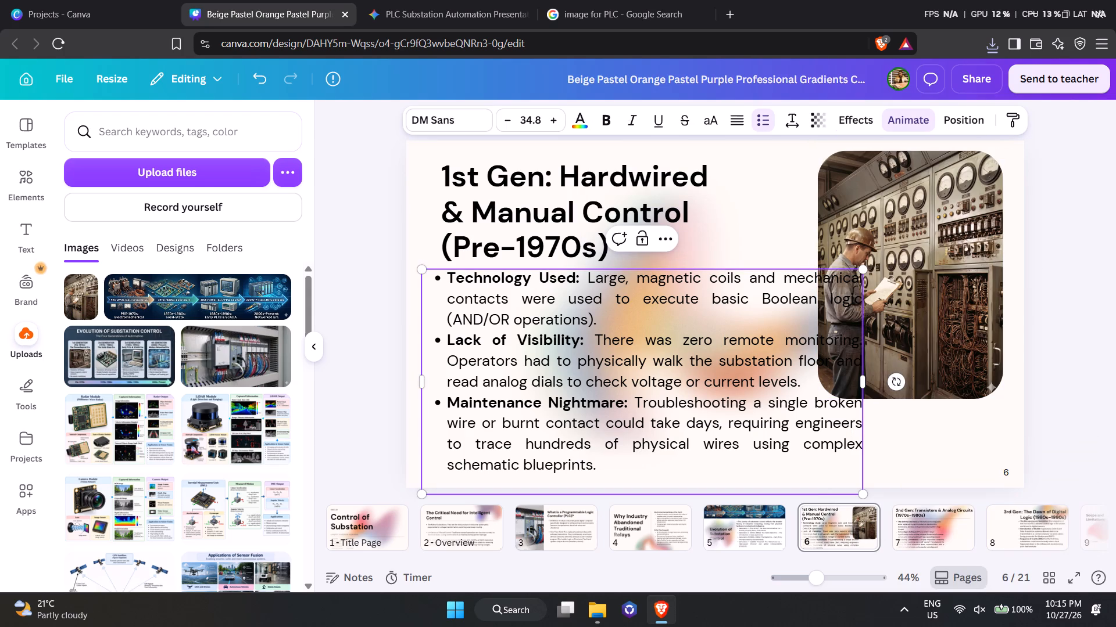
{"action": "left_click", "coordinate": [710, 302]}
{"action": "left_click", "coordinate": [678, 323]}
{"action": "left_click_drag", "start_coordinate": [863, 380], "coordinate": [830, 380]}
{"action": "key", "text": "ctrl+z"}
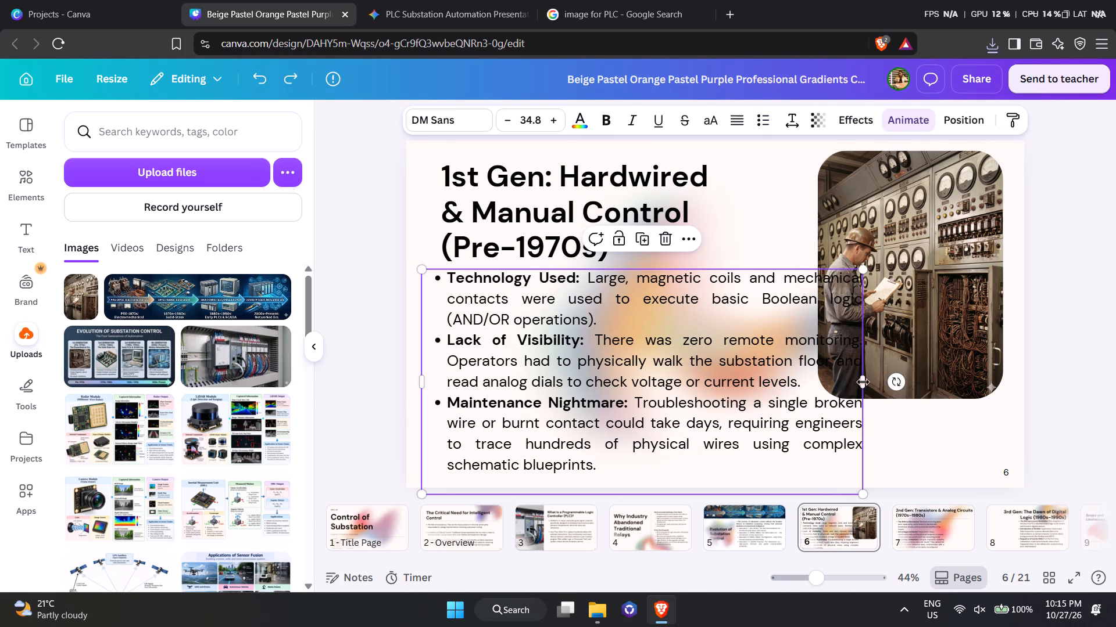
{"action": "left_click_drag", "start_coordinate": [864, 383], "coordinate": [787, 386]}
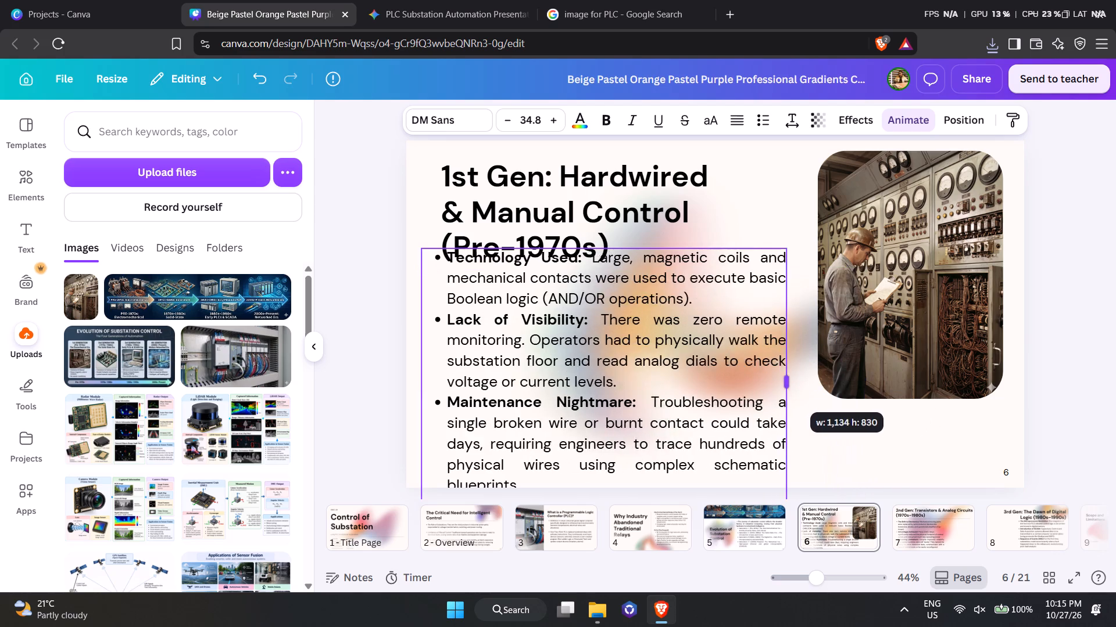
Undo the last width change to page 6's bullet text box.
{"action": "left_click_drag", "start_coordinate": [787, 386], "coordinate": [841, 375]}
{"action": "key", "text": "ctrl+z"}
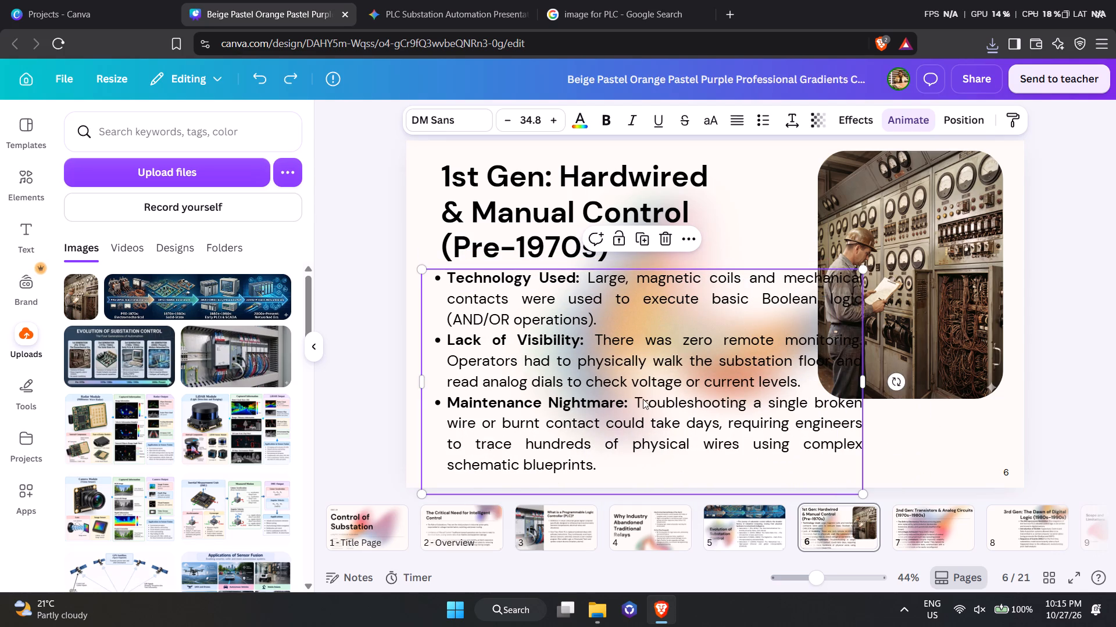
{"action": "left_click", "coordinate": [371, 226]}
Reduce the font size of page 6's bullet text to 31.8.
{"action": "left_click", "coordinate": [542, 349]}
{"action": "triple_click", "coordinate": [506, 123]}
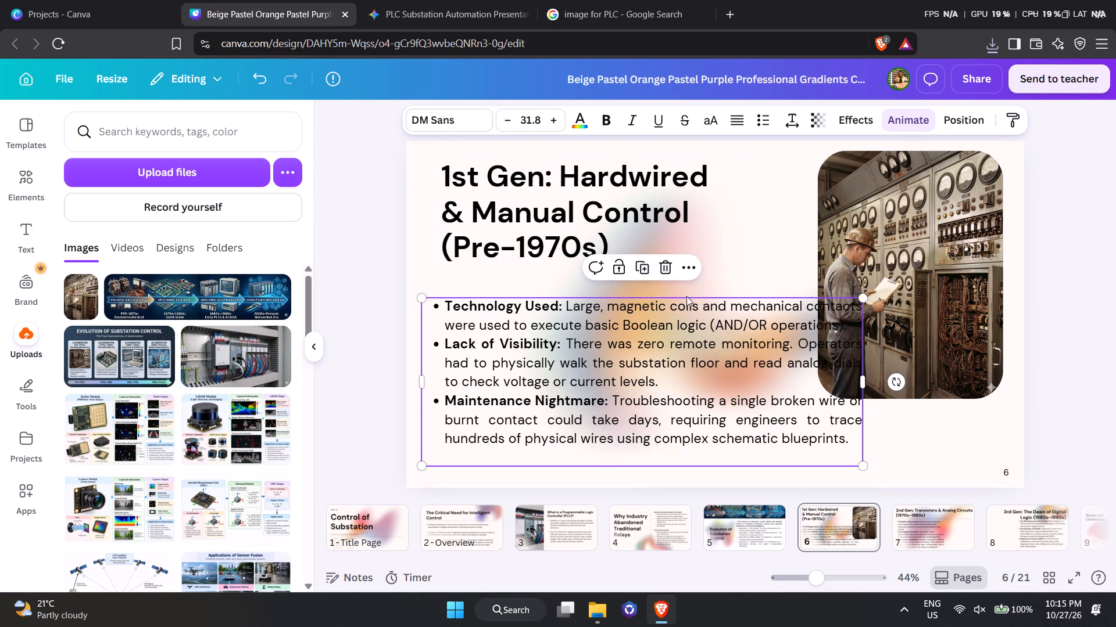
{"action": "left_click", "coordinate": [646, 320]}
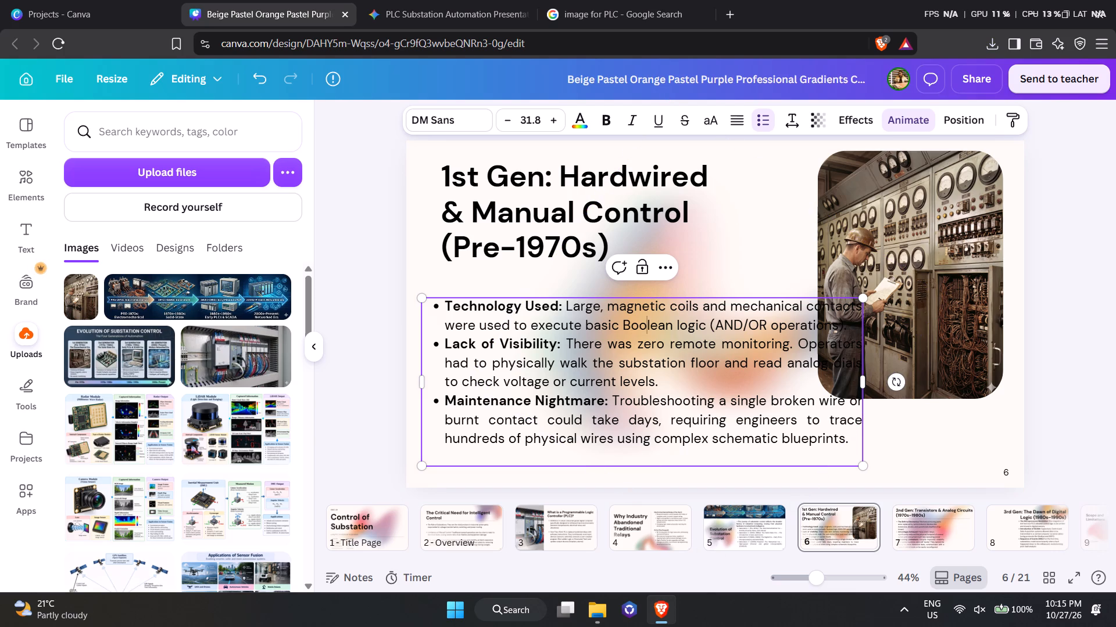
Position page 6's bullet text box just below the title and narrow it so the text clears the control-room photo.
{"action": "left_click_drag", "start_coordinate": [622, 401], "coordinate": [607, 381]}
{"action": "left_click", "coordinate": [319, 221]}
{"action": "left_click", "coordinate": [660, 400]}
{"action": "left_click_drag", "start_coordinate": [662, 402], "coordinate": [646, 384]}
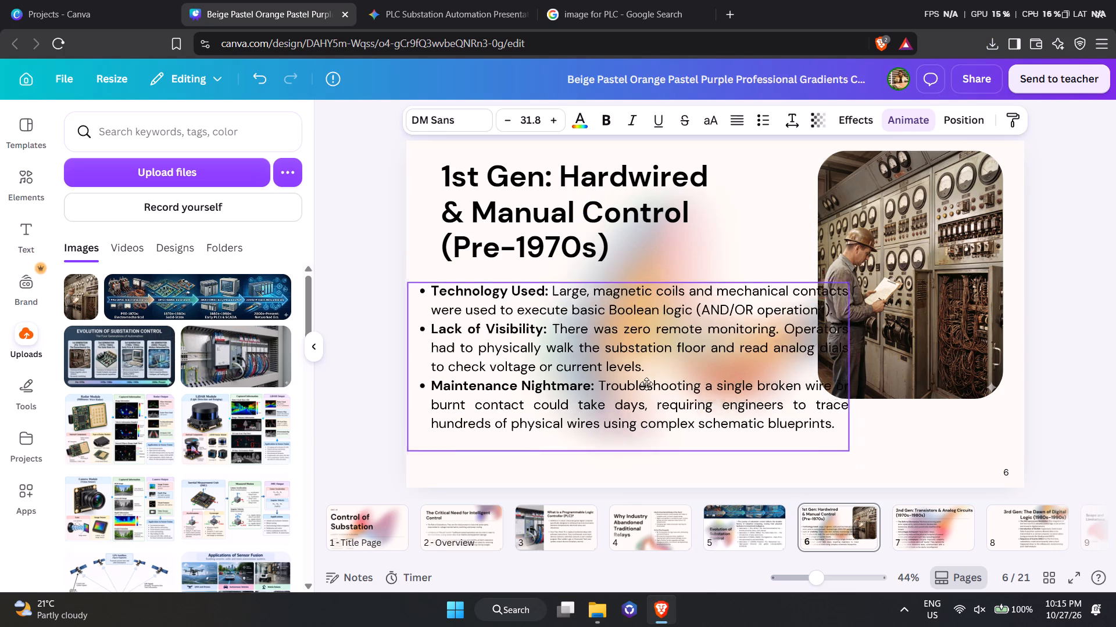
{"action": "left_click_drag", "start_coordinate": [646, 384], "coordinate": [657, 374]}
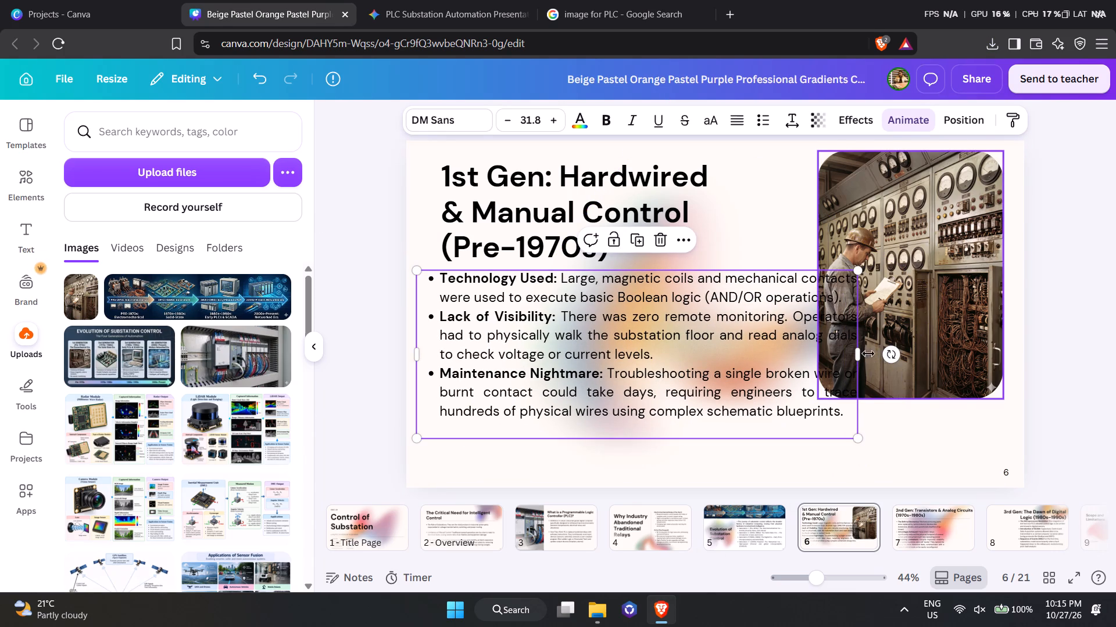
{"action": "left_click_drag", "start_coordinate": [857, 351], "coordinate": [844, 353]}
{"action": "left_click_drag", "start_coordinate": [847, 360], "coordinate": [825, 360]}
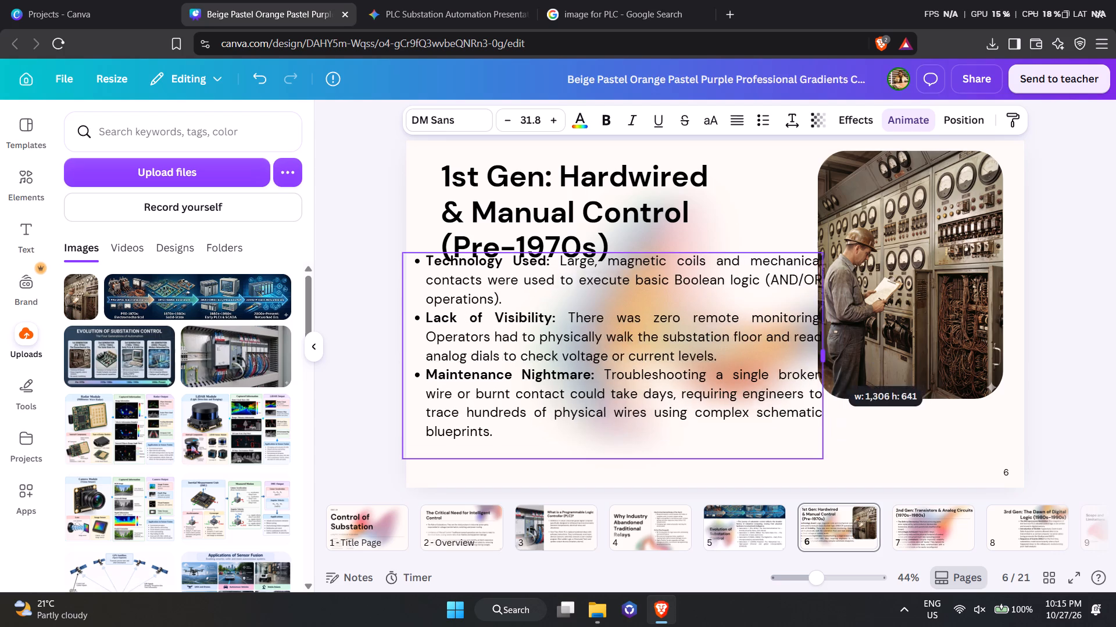
{"action": "left_click_drag", "start_coordinate": [825, 360], "coordinate": [810, 358]}
{"action": "left_click_drag", "start_coordinate": [671, 300], "coordinate": [688, 316]}
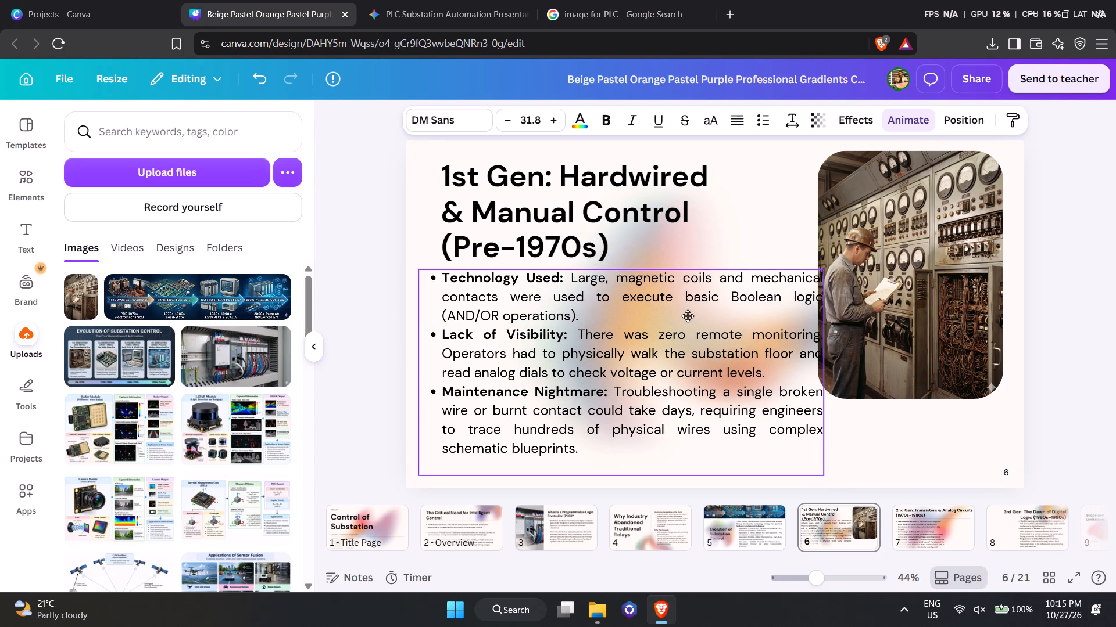
{"action": "left_click_drag", "start_coordinate": [688, 316], "coordinate": [693, 319]}
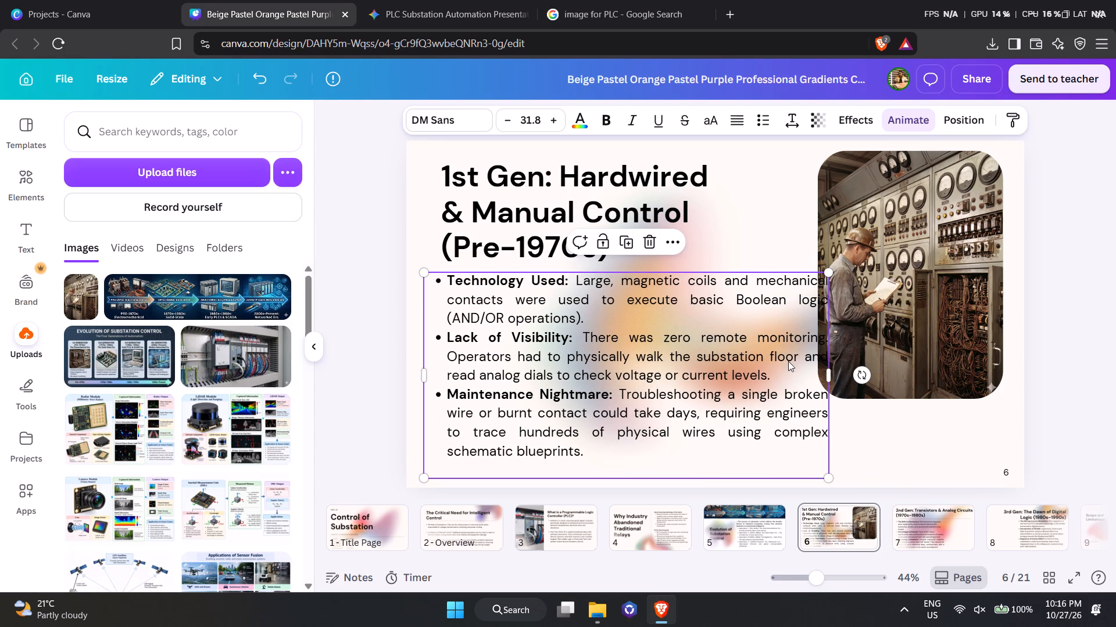
{"action": "left_click_drag", "start_coordinate": [830, 376], "coordinate": [804, 384]}
{"action": "left_click", "coordinate": [389, 257]}
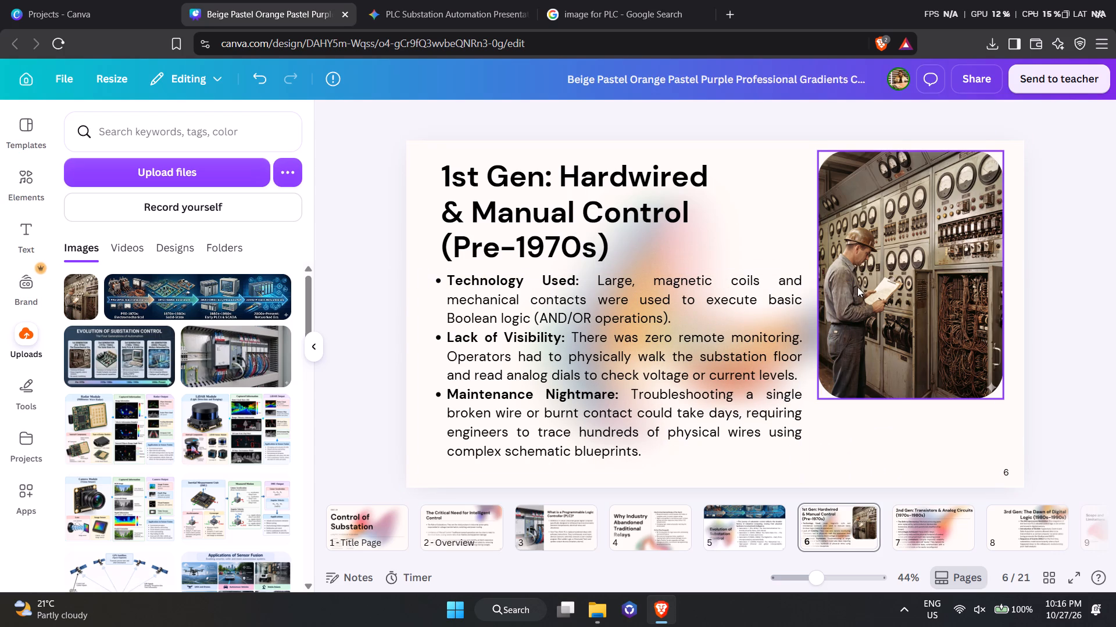
Stretch page 6's control-room photo down to near the slide's bottom edge, about 577 wide by 1,026 high.
{"action": "left_click", "coordinate": [857, 287]}
{"action": "left_click_drag", "start_coordinate": [907, 398], "coordinate": [904, 434]}
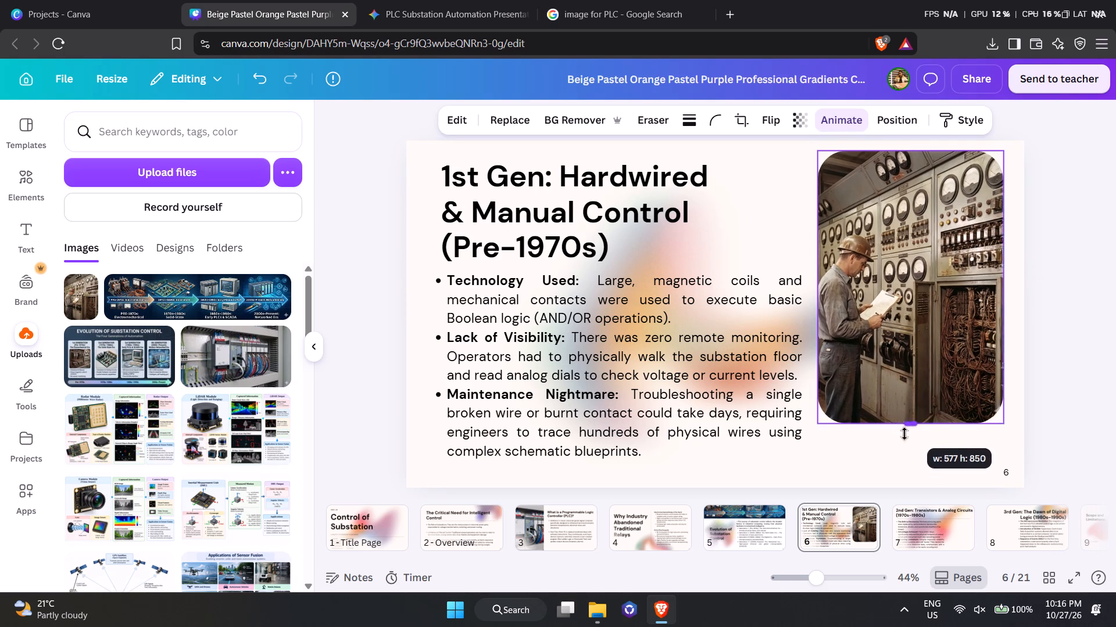
{"action": "left_click_drag", "start_coordinate": [904, 434], "coordinate": [915, 479]}
{"action": "left_click_drag", "start_coordinate": [960, 406], "coordinate": [935, 402]}
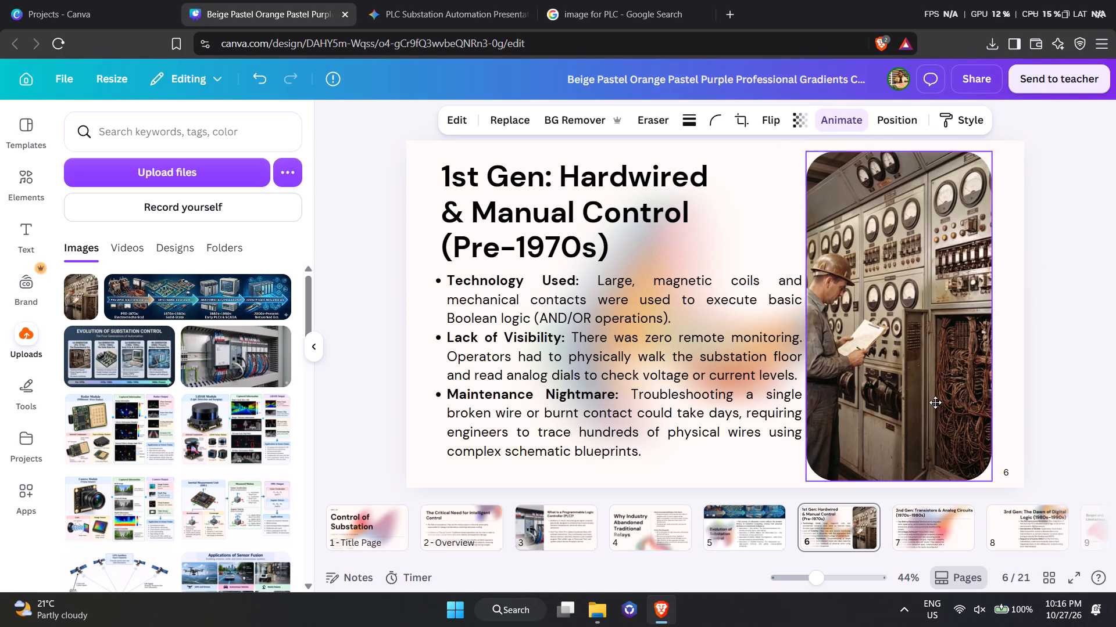
{"action": "left_click_drag", "start_coordinate": [935, 402], "coordinate": [950, 403]}
{"action": "key", "text": "ctrl+z"}
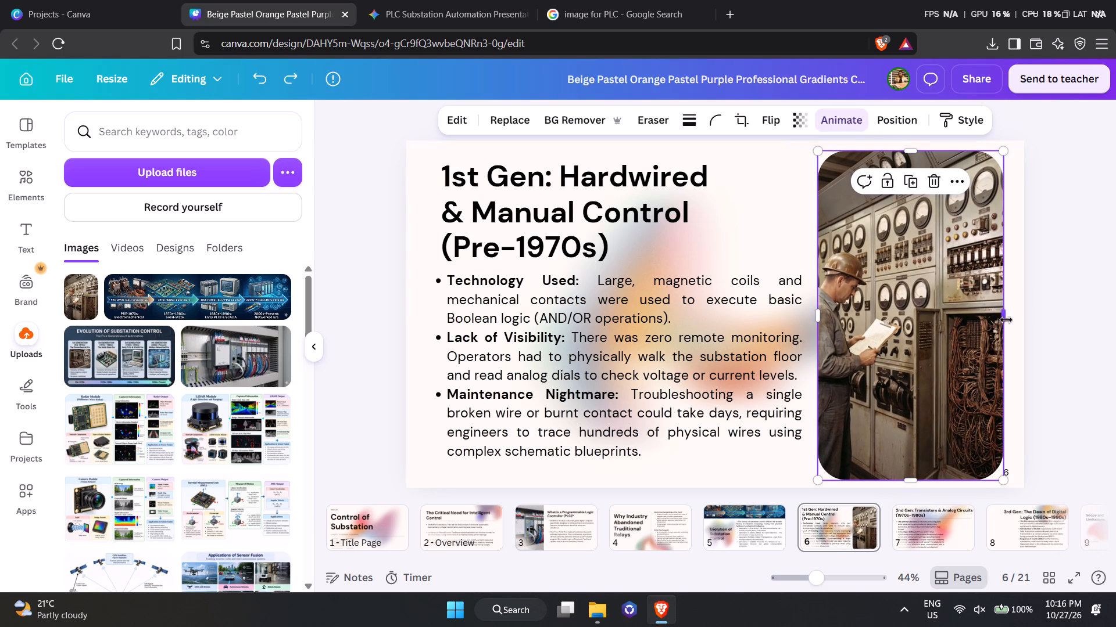
{"action": "left_click_drag", "start_coordinate": [1006, 320], "coordinate": [1013, 338]}
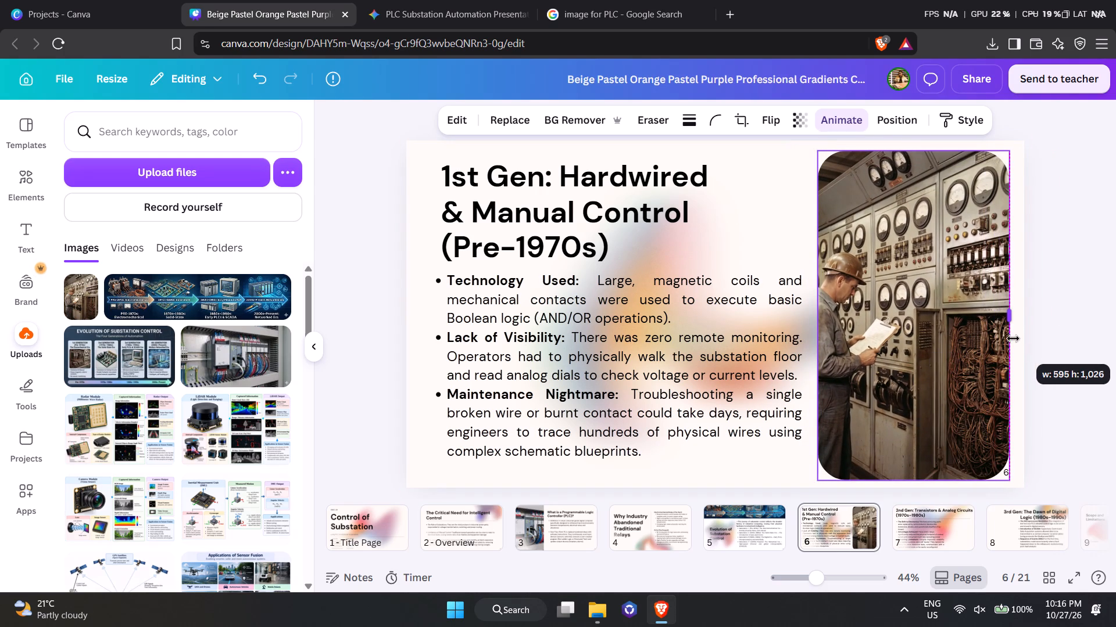
{"action": "left_click_drag", "start_coordinate": [1013, 338], "coordinate": [1006, 343]}
{"action": "left_click", "coordinate": [1108, 347]}
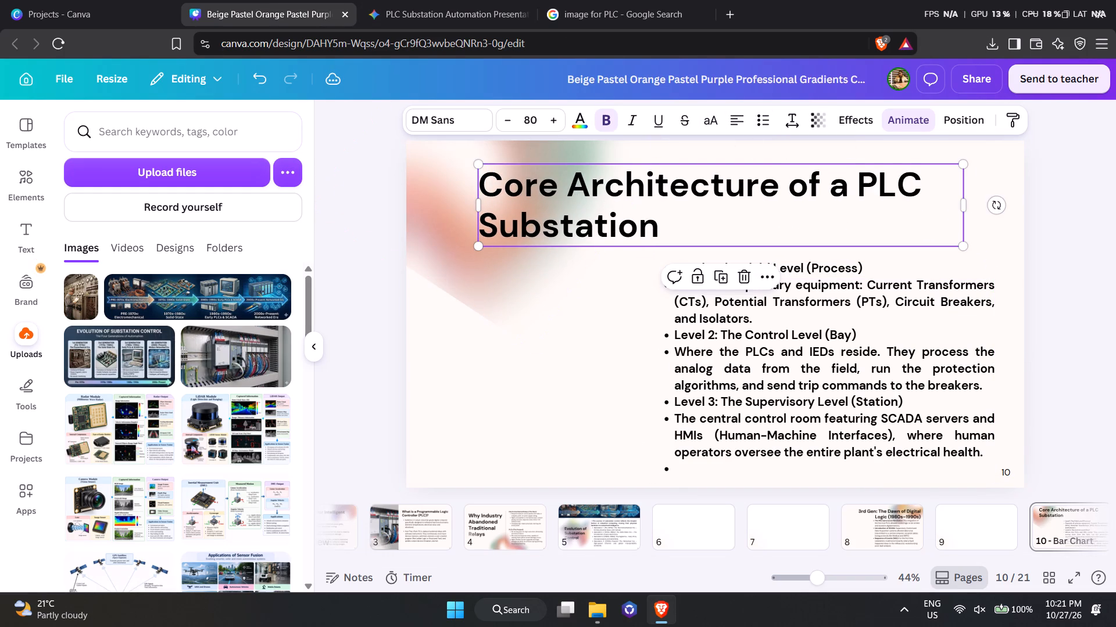
Remove the bullet from the Level 1 description and indent its first line with spaces.
{"action": "left_click", "coordinate": [800, 325]}
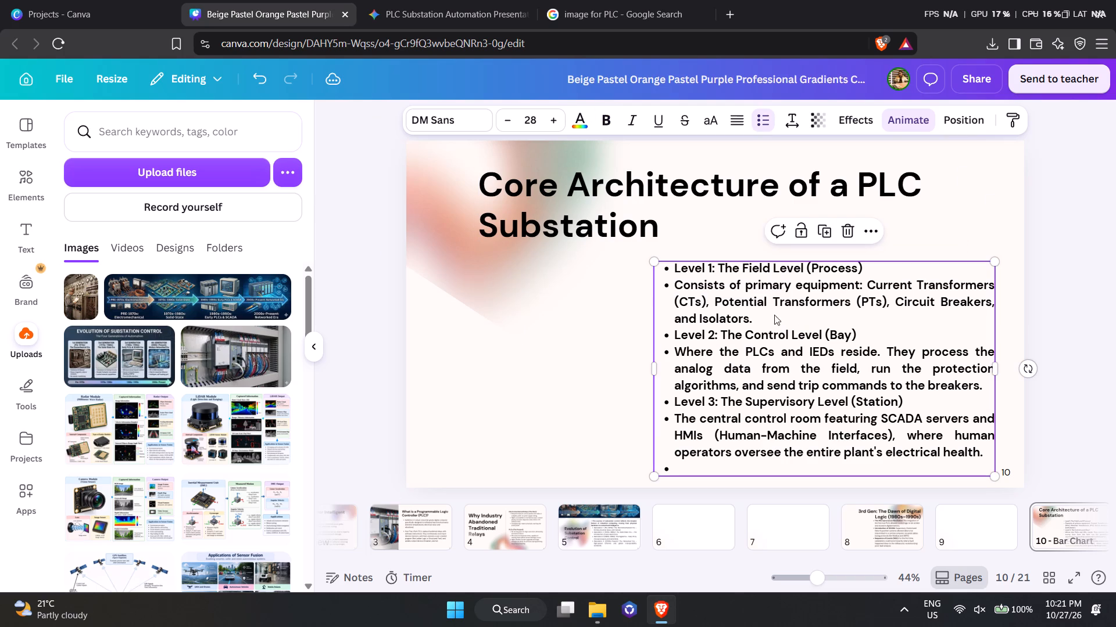
{"action": "left_click", "coordinate": [666, 282]}
{"action": "left_click", "coordinate": [662, 289]}
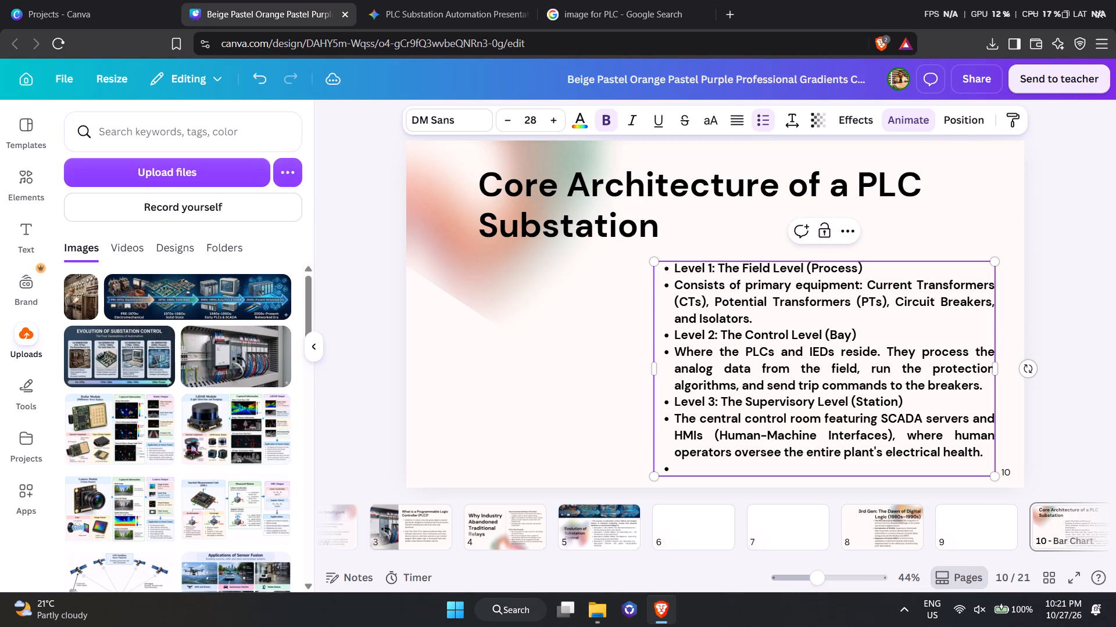
{"action": "key", "text": "space"}
{"action": "key", "text": "space"}
{"action": "key", "text": "space"}
{"action": "key", "text": "space"}
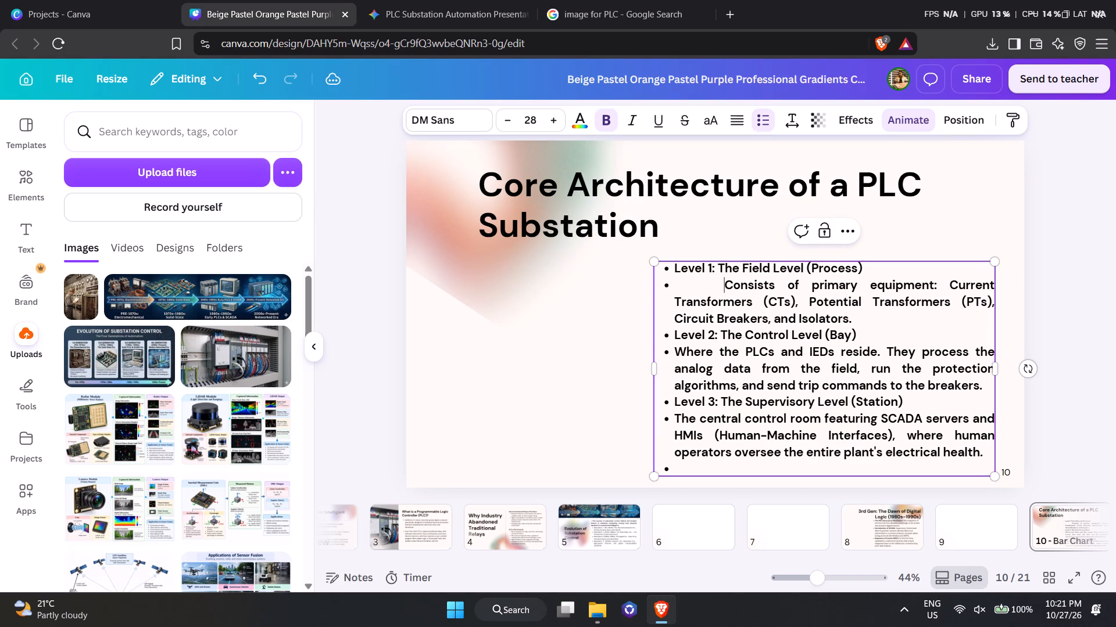
{"action": "key", "text": "BackSpace"}
{"action": "key", "text": "BackSpace"}
{"action": "key", "text": "BackSpace"}
{"action": "key", "text": "BackSpace"}
{"action": "key", "text": "space"}
{"action": "key", "text": "space"}
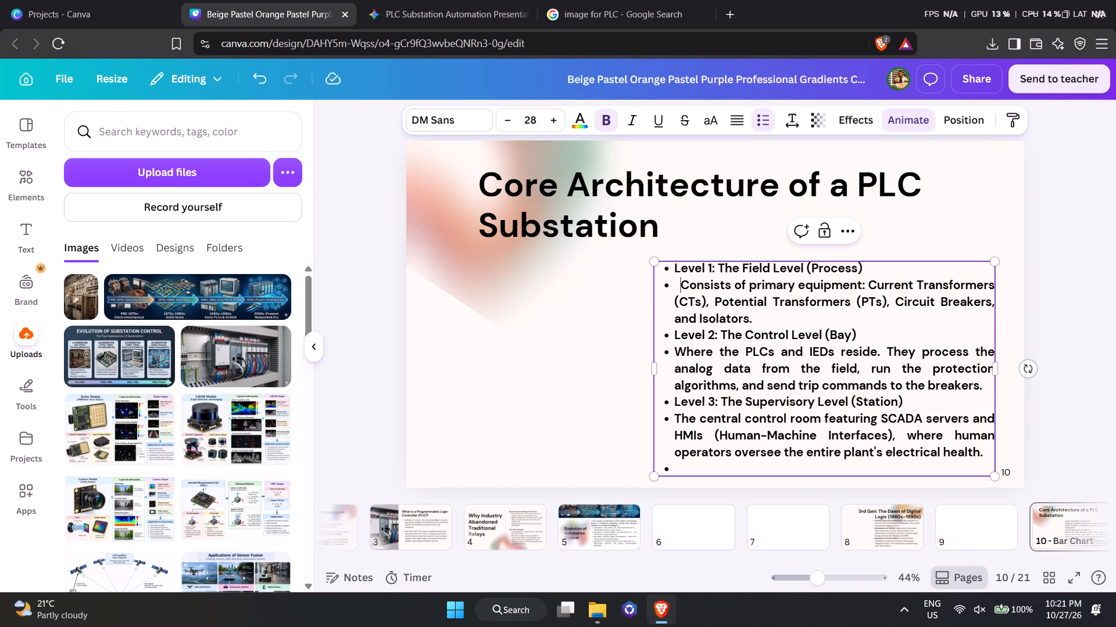
{"action": "key", "text": "space"}
{"action": "key", "text": "space"}
{"action": "key", "text": "BackSpace"}
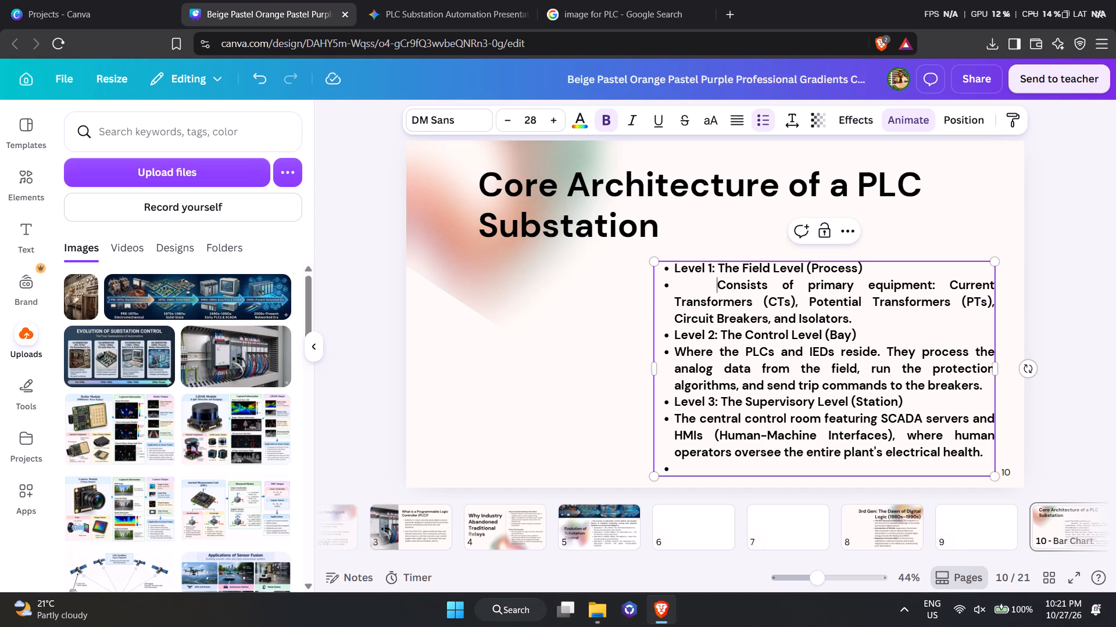
{"action": "key", "text": "Left"}
{"action": "key", "text": "Left"}
{"action": "key", "text": "Left"}
{"action": "key", "text": "BackSpace"}
{"action": "key", "text": "space"}
{"action": "key", "text": "space"}
{"action": "key", "text": "space"}
{"action": "key", "text": "space"}
{"action": "key", "text": "space"}
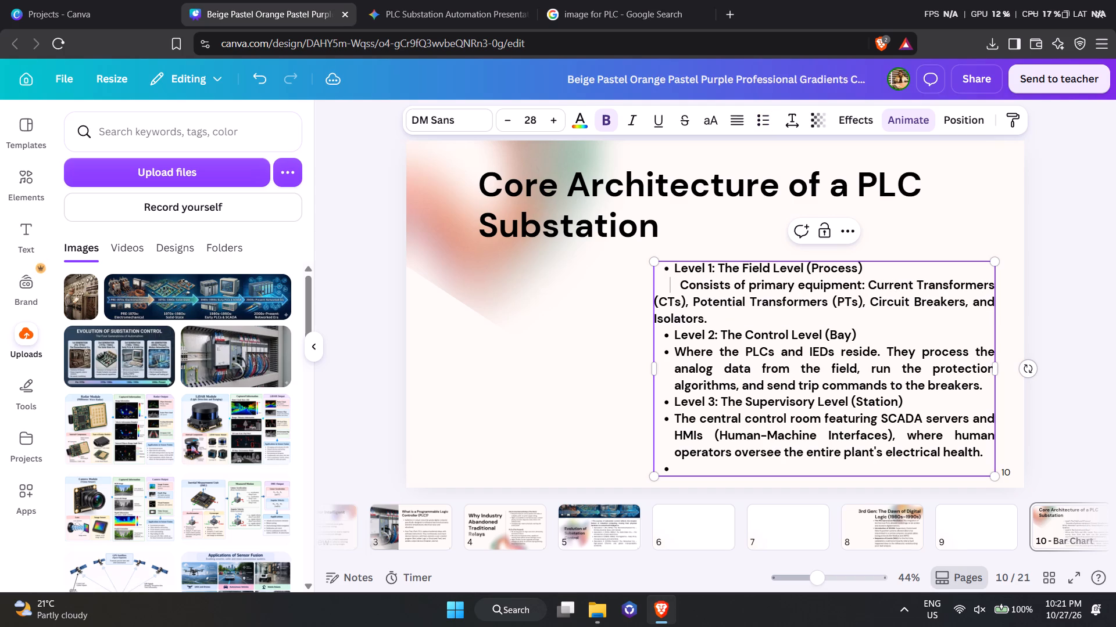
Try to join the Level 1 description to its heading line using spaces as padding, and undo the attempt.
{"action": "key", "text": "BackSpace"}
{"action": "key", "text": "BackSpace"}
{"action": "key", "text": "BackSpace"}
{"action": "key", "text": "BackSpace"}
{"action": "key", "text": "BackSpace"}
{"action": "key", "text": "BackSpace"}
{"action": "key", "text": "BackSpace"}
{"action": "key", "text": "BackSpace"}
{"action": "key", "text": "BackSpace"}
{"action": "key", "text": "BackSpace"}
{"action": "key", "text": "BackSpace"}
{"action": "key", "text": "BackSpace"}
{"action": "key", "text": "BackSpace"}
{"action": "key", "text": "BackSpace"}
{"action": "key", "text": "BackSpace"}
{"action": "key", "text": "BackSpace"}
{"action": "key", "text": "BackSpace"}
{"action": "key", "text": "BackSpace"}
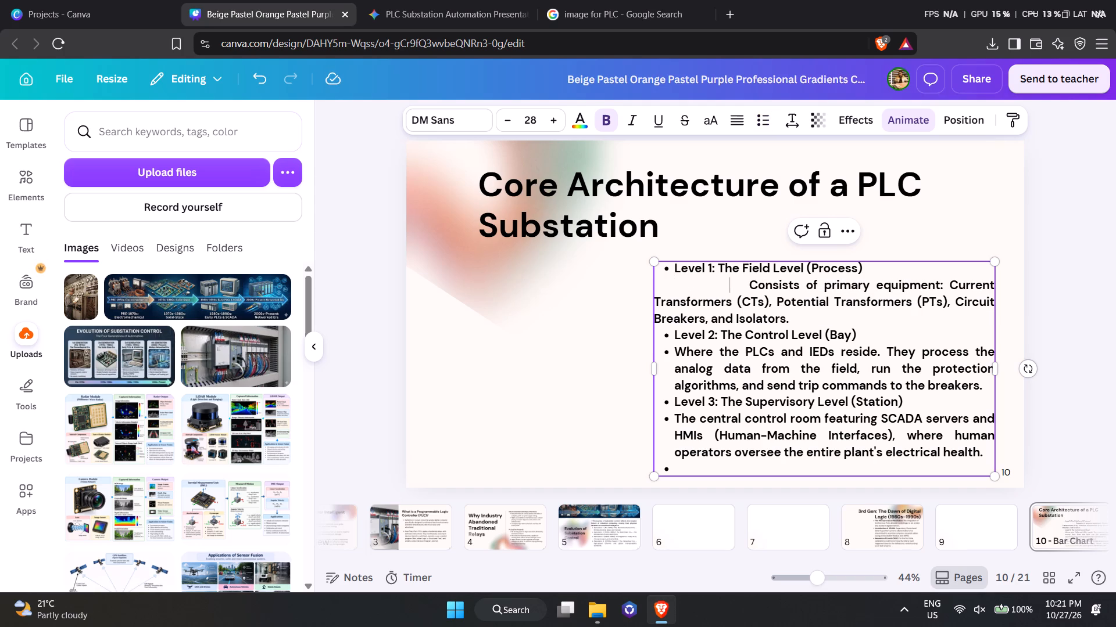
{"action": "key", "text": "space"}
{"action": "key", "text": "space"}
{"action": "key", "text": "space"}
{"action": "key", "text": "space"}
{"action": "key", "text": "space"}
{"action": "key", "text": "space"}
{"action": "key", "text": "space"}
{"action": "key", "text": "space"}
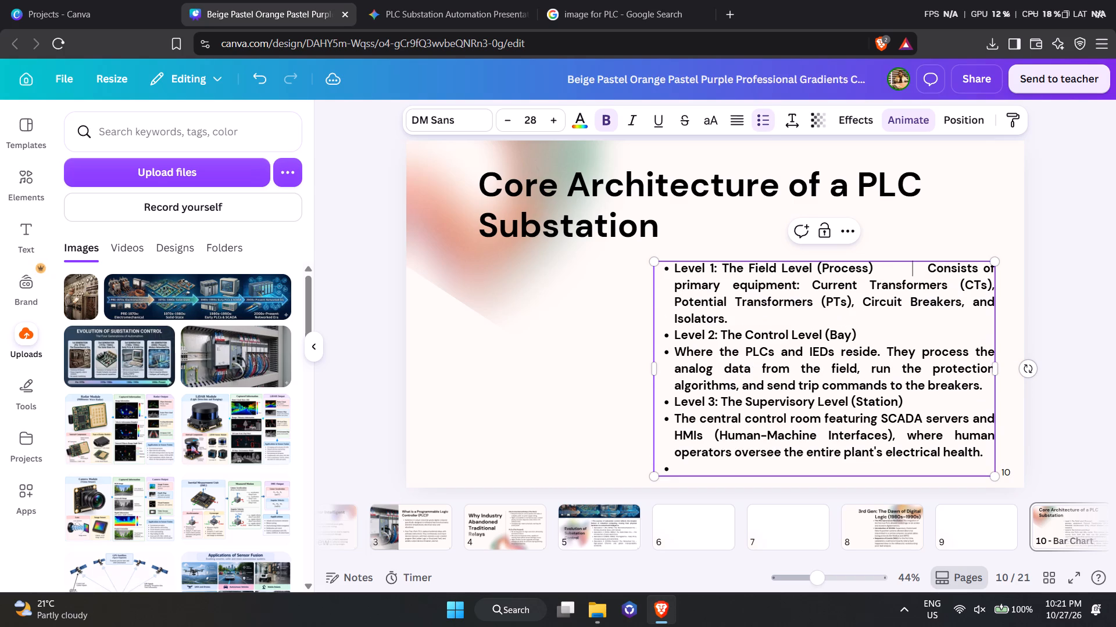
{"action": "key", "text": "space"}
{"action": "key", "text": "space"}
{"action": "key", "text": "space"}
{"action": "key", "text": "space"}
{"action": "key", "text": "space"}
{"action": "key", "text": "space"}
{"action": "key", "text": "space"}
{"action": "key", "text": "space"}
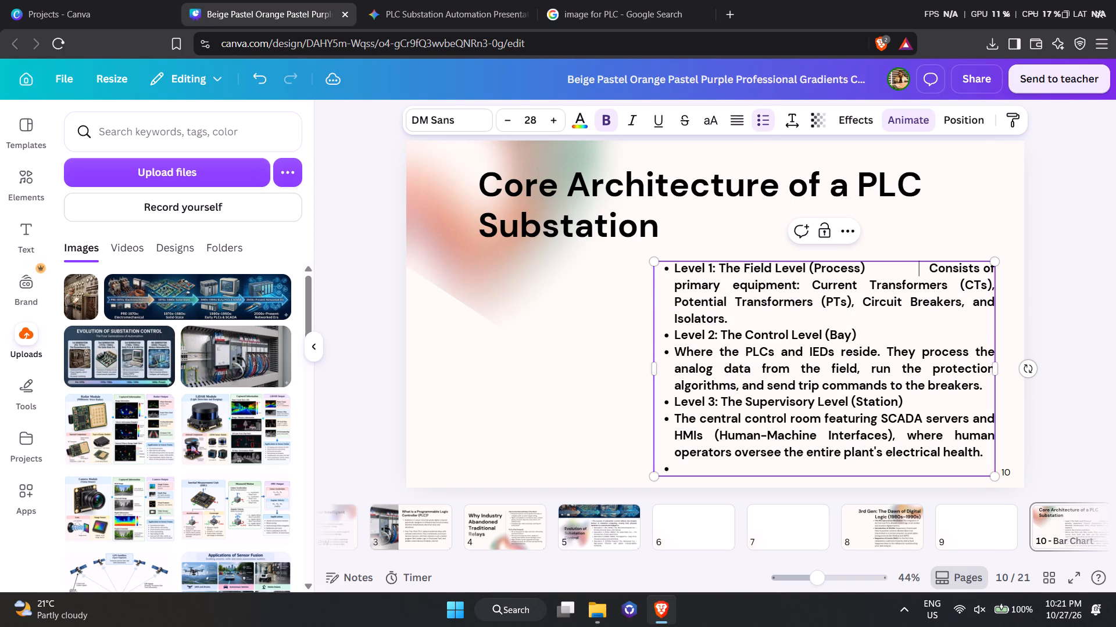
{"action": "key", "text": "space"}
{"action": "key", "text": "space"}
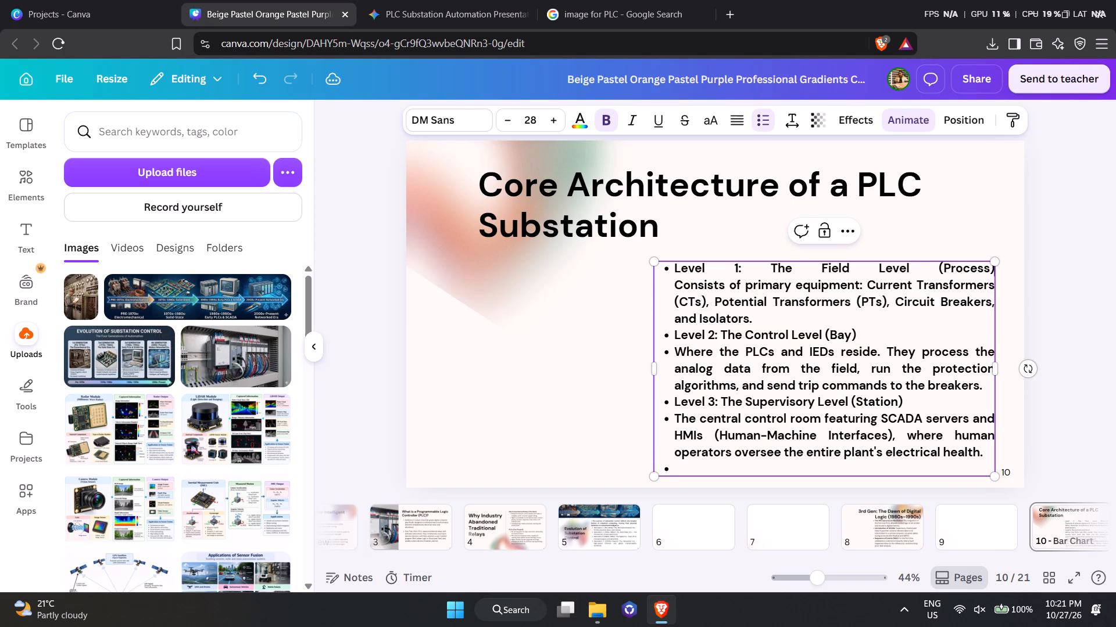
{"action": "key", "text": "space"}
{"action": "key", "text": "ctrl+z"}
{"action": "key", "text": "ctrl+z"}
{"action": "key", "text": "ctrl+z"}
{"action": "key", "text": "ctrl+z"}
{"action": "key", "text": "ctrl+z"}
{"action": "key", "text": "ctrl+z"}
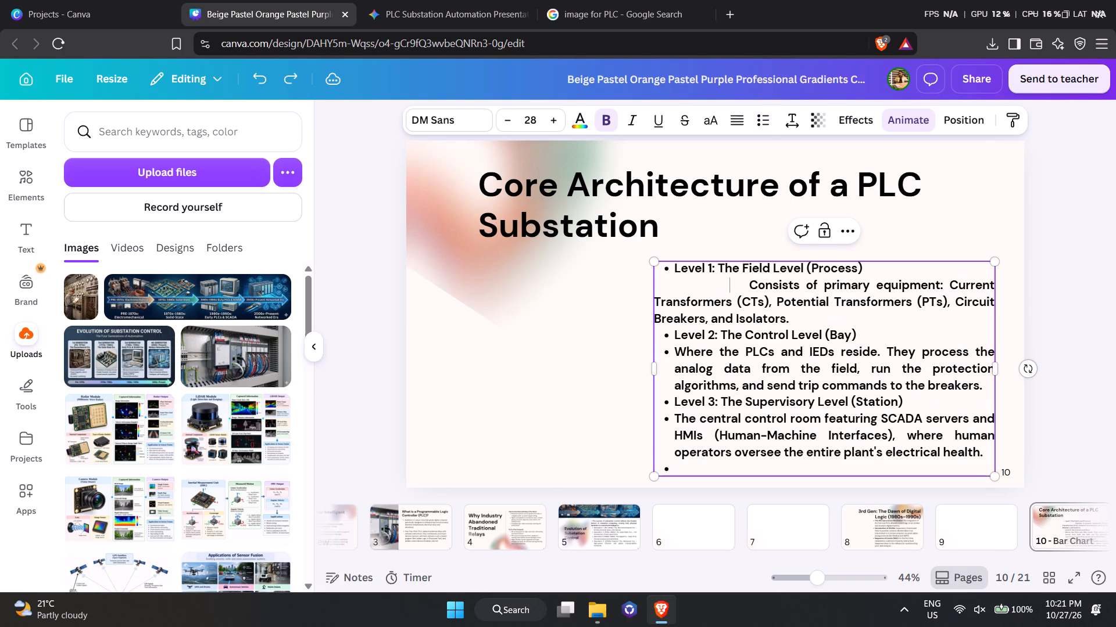
Reduce the first-line indent of the Level 1 description by a few spaces.
{"action": "key", "text": "BackSpace"}
{"action": "key", "text": "BackSpace"}
{"action": "key", "text": "BackSpace"}
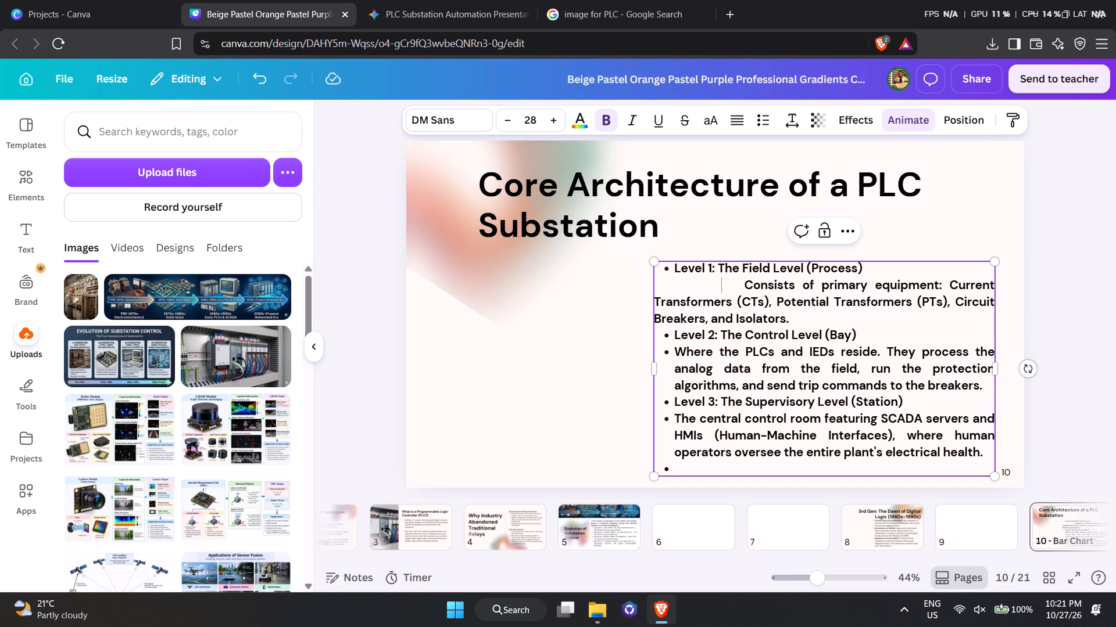
{"action": "key", "text": "BackSpace"}
{"action": "key", "text": "BackSpace"}
{"action": "key", "text": "BackSpace"}
{"action": "key", "text": "BackSpace"}
{"action": "key", "text": "space"}
{"action": "key", "text": "space"}
{"action": "key", "text": "space"}
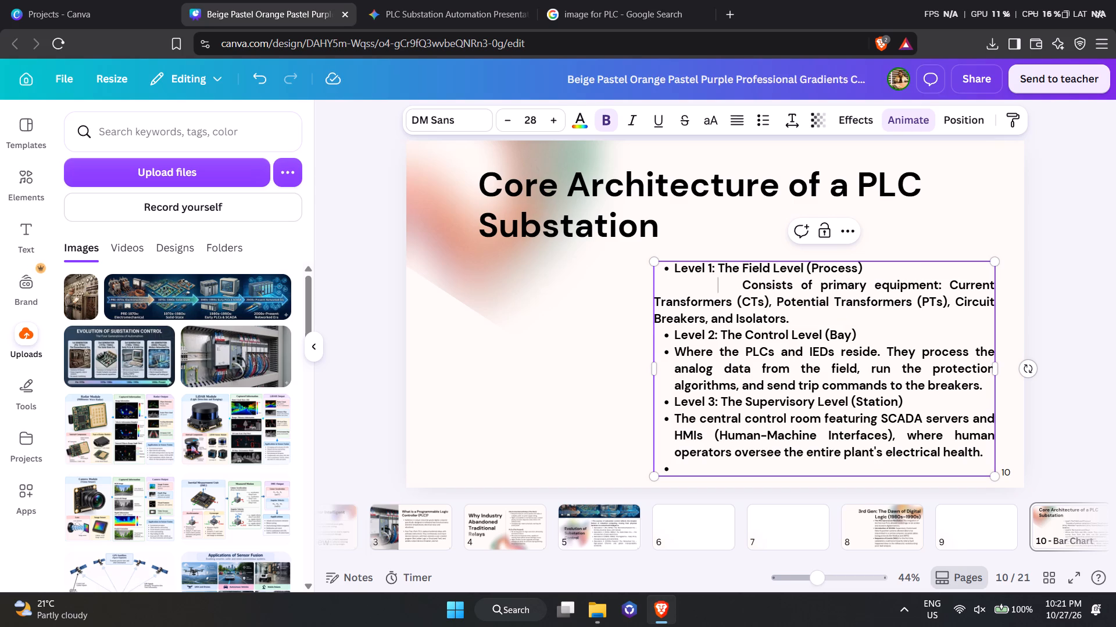
{"action": "key", "text": "BackSpace"}
{"action": "key", "text": "BackSpace"}
{"action": "key", "text": "space"}
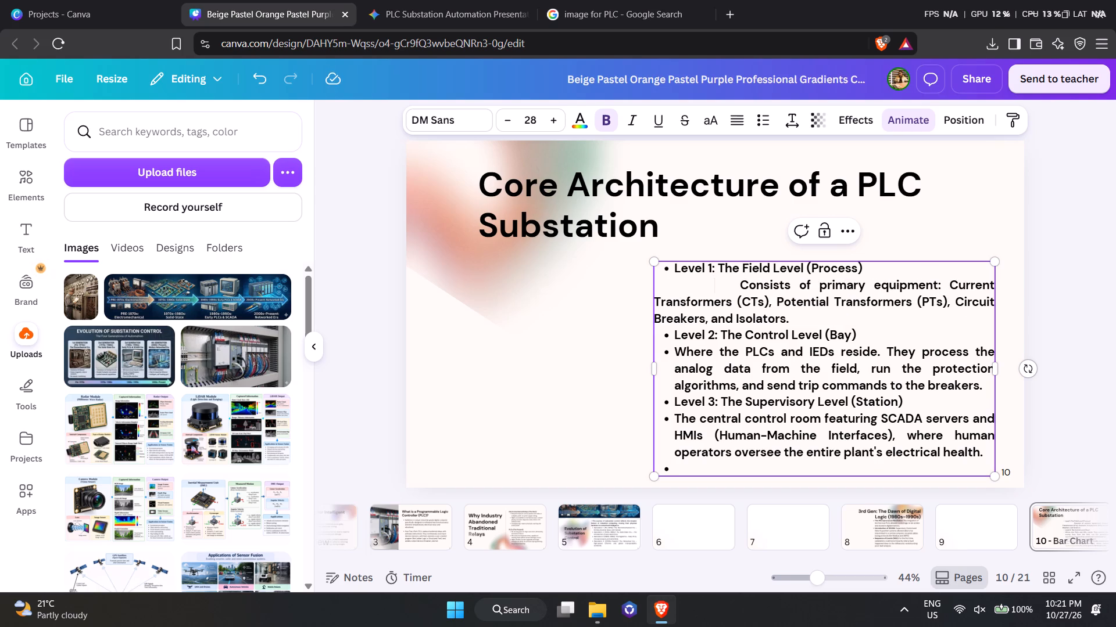
Remove bold from the Level 1 description, from "Consists of primary equipment" to "Isolators.".
{"action": "left_click_drag", "start_coordinate": [738, 286], "coordinate": [803, 329]}
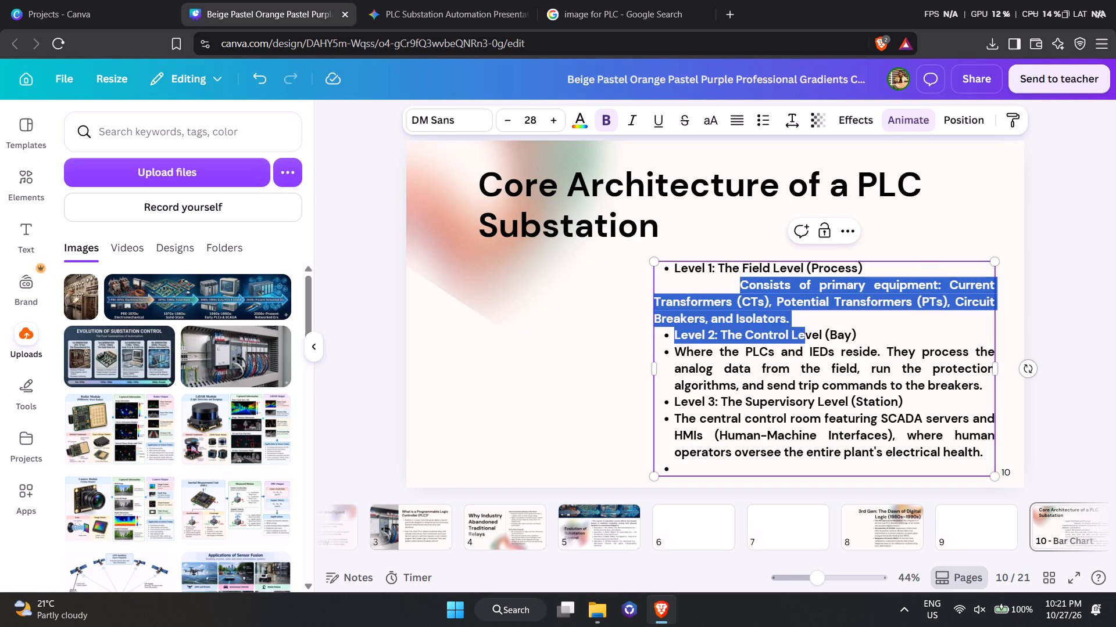
{"action": "left_click_drag", "start_coordinate": [803, 329], "coordinate": [806, 324]}
{"action": "key", "text": "ctrl+b"}
{"action": "left_click", "coordinate": [739, 370]}
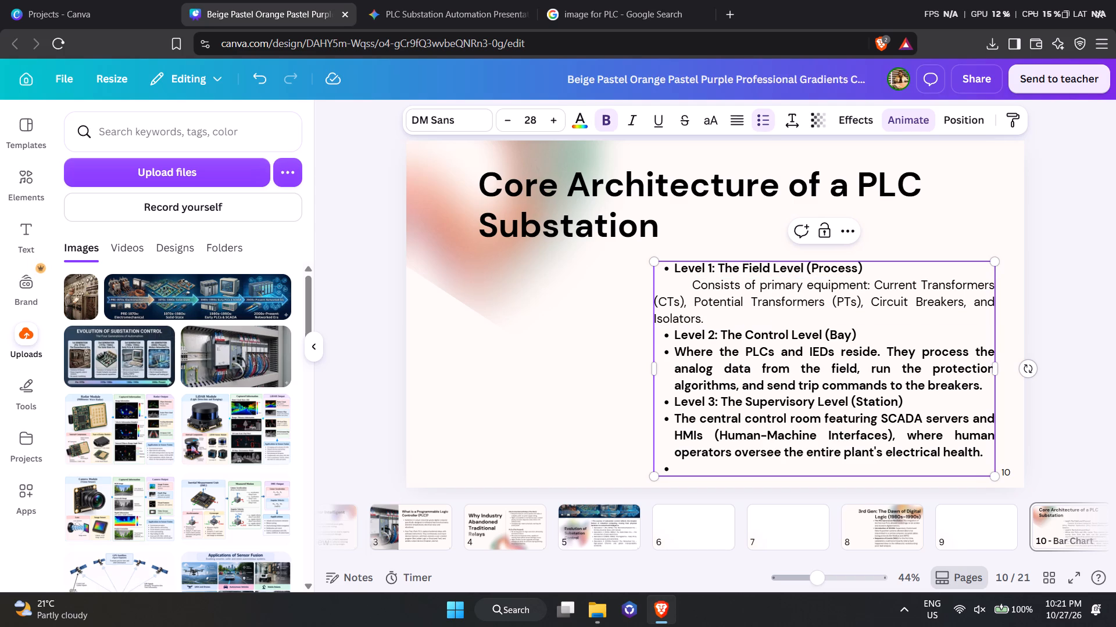
Remove the bullet and the bold formatting from the Level 2 description, "Where the PLCs and IEDs reside" to "breakers.".
{"action": "left_click", "coordinate": [668, 353]}
{"action": "key", "text": "BackSpace"}
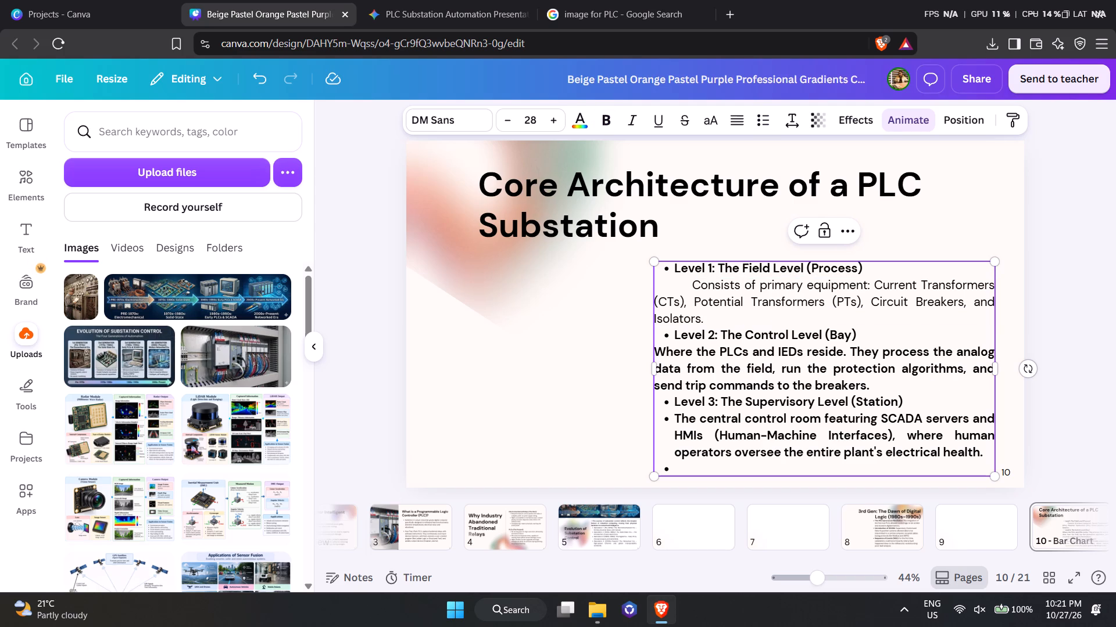
{"action": "key", "text": "ctrl+shift+Right"}
{"action": "key", "text": "ctrl+shift+Down"}
{"action": "key", "text": "ctrl+shift+Up"}
{"action": "key", "text": "ctrl+shift+Right"}
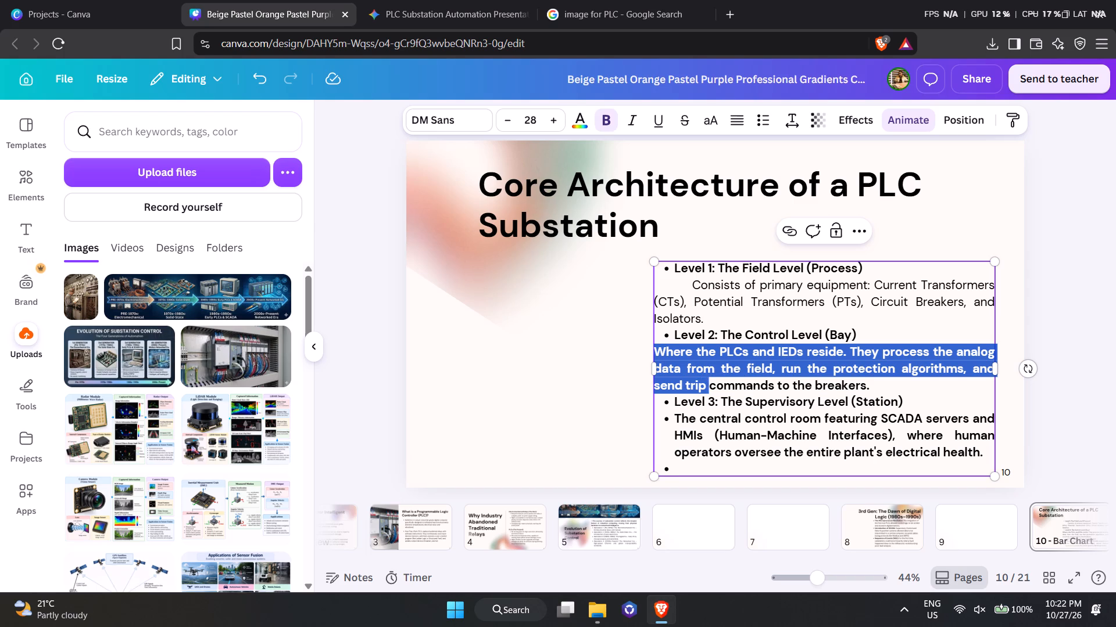
{"action": "key", "text": "ctrl+shift+Right"}
{"action": "key", "text": "ctrl+shift+Right"}
{"action": "key", "text": "ctrl+shift+Right"}
{"action": "key", "text": "ctrl+shift+Right"}
{"action": "key", "text": "ctrl+shift+Right"}
{"action": "key", "text": "ctrl+shift+Right"}
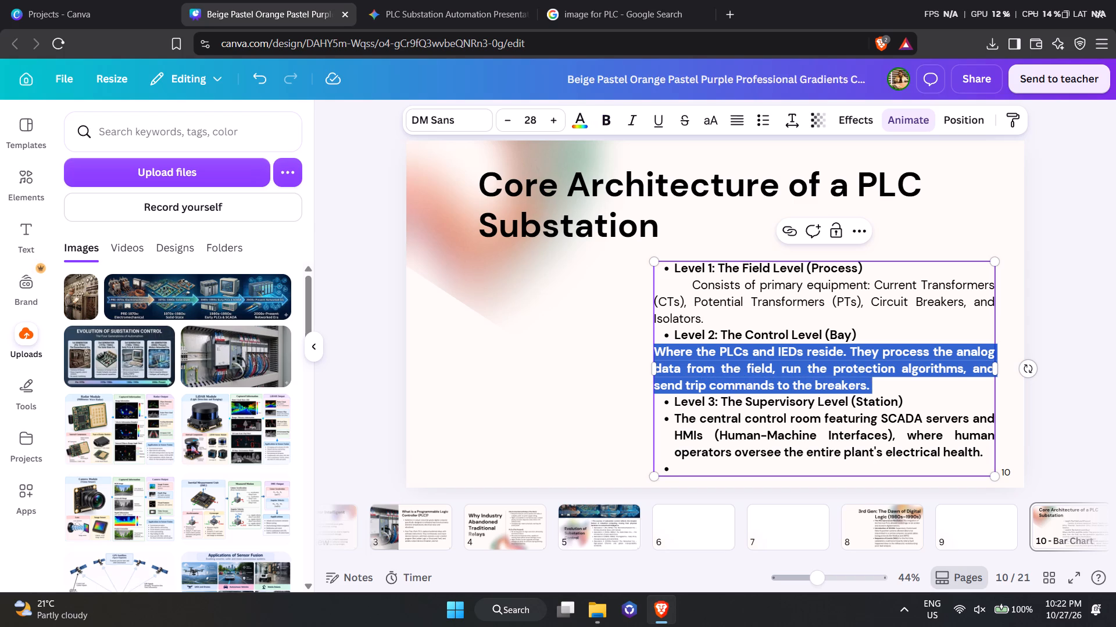
{"action": "key", "text": "ctrl+b"}
{"action": "key", "text": "ctrl+b"}
{"action": "left_click", "coordinate": [718, 375]}
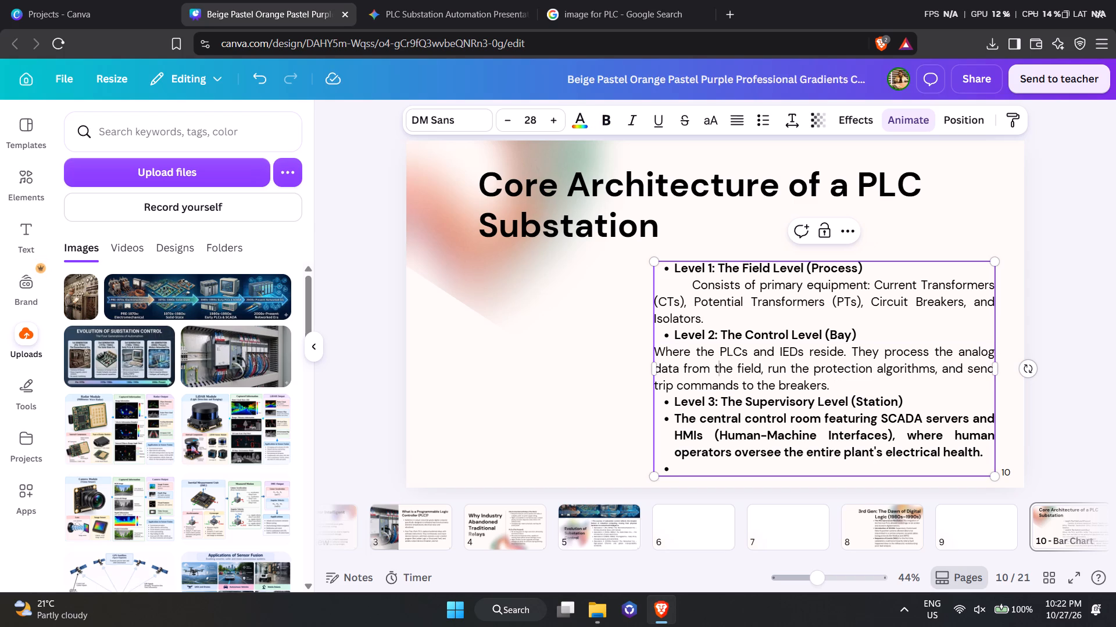
Indent the first line of the Level 2 description with eight spaces.
{"action": "left_click", "coordinate": [657, 354]}
{"action": "key", "text": "space"}
{"action": "key", "text": "space"}
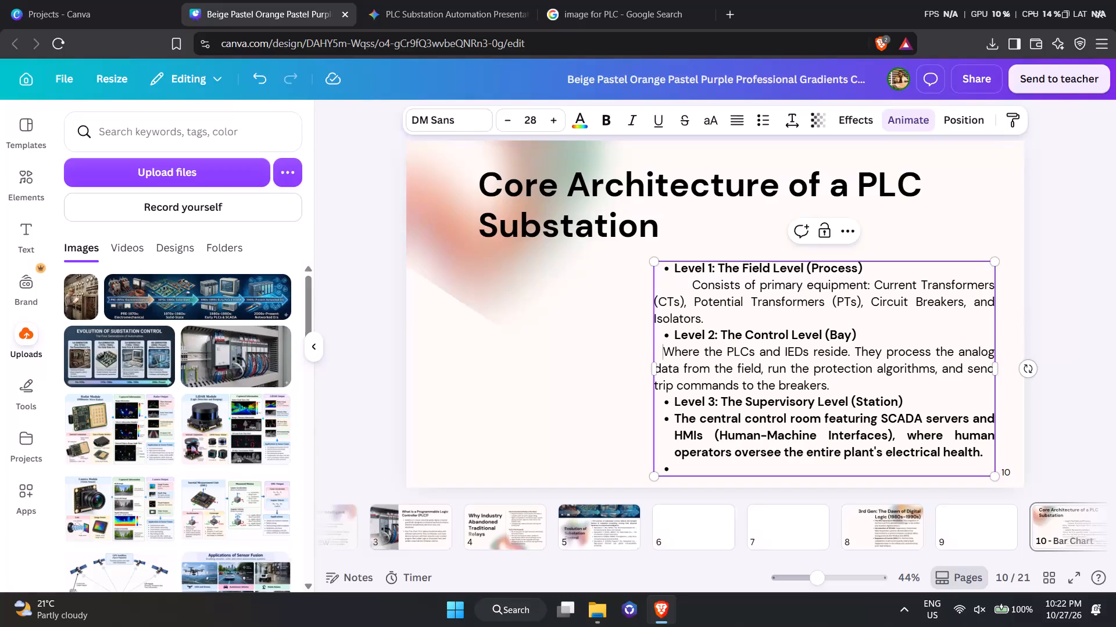
{"action": "key", "text": "space"}
{"action": "key", "text": "space"}
{"action": "key", "text": "space"}
{"action": "key", "text": "space"}
{"action": "key", "text": "space"}
{"action": "key", "text": "space"}
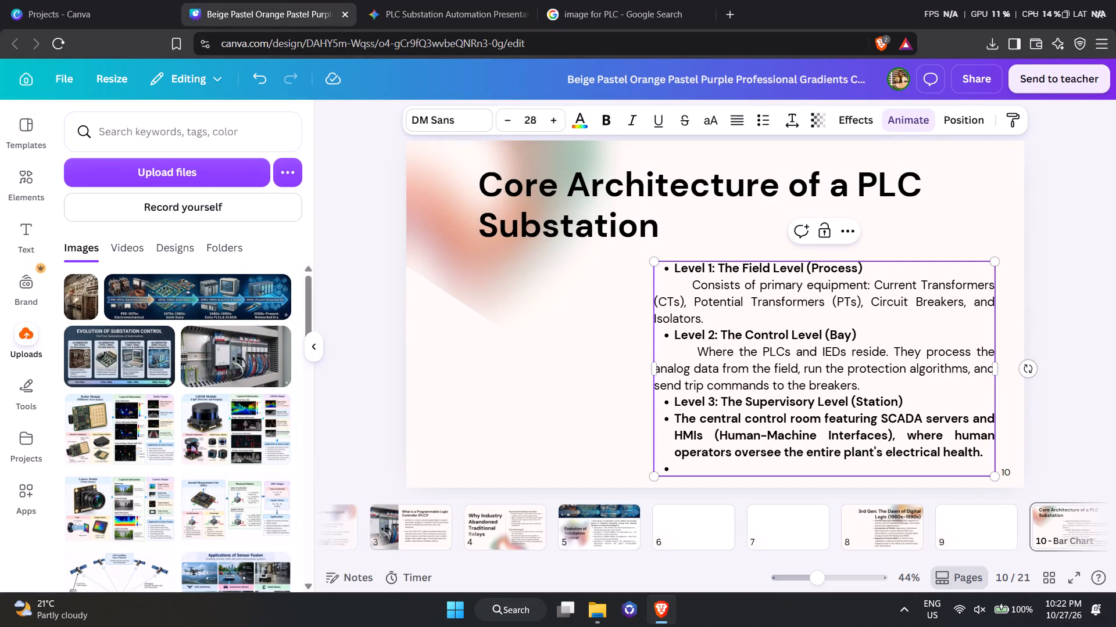
Remove the bullet and the bold formatting from the Level 3 description about the central control room.
{"action": "left_click", "coordinate": [674, 412]}
{"action": "key", "text": "BackSpace"}
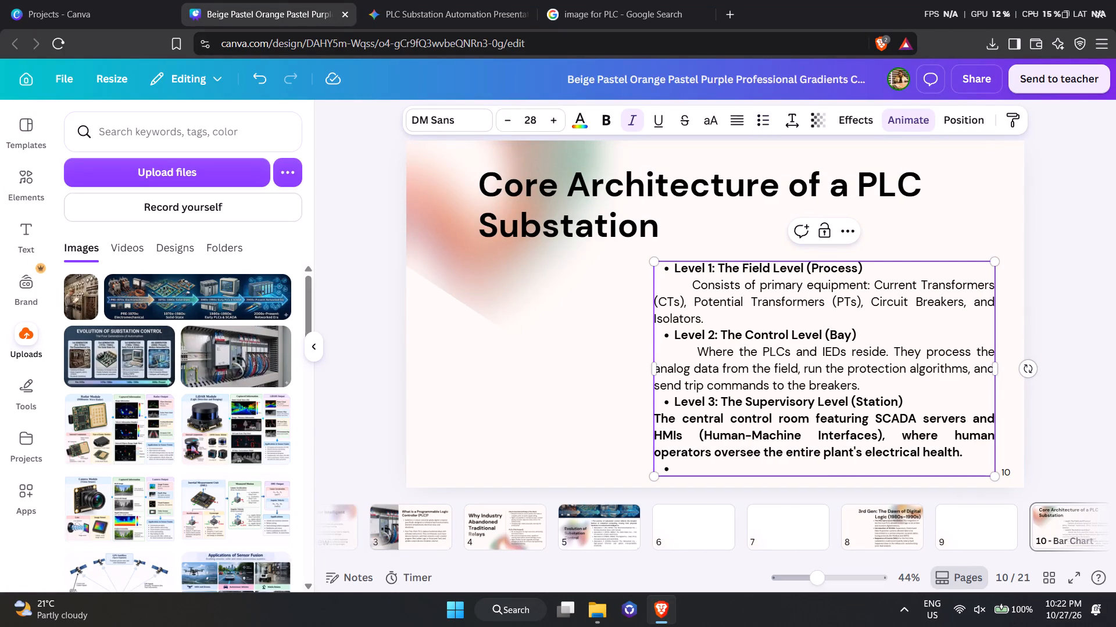
{"action": "key", "text": "ctrl+shift+Down"}
{"action": "key", "text": "ctrl+b"}
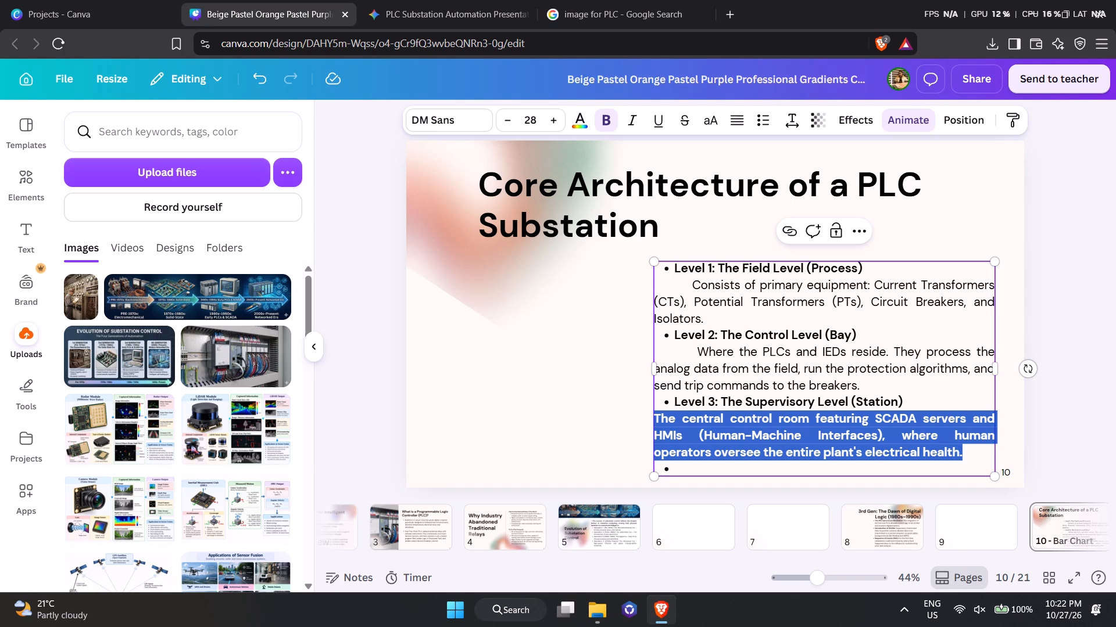
{"action": "key", "text": "ctrl+b"}
Remove the empty bullet at the end of page 10's body text.
{"action": "left_click", "coordinate": [693, 472], "text": "ctrl"}
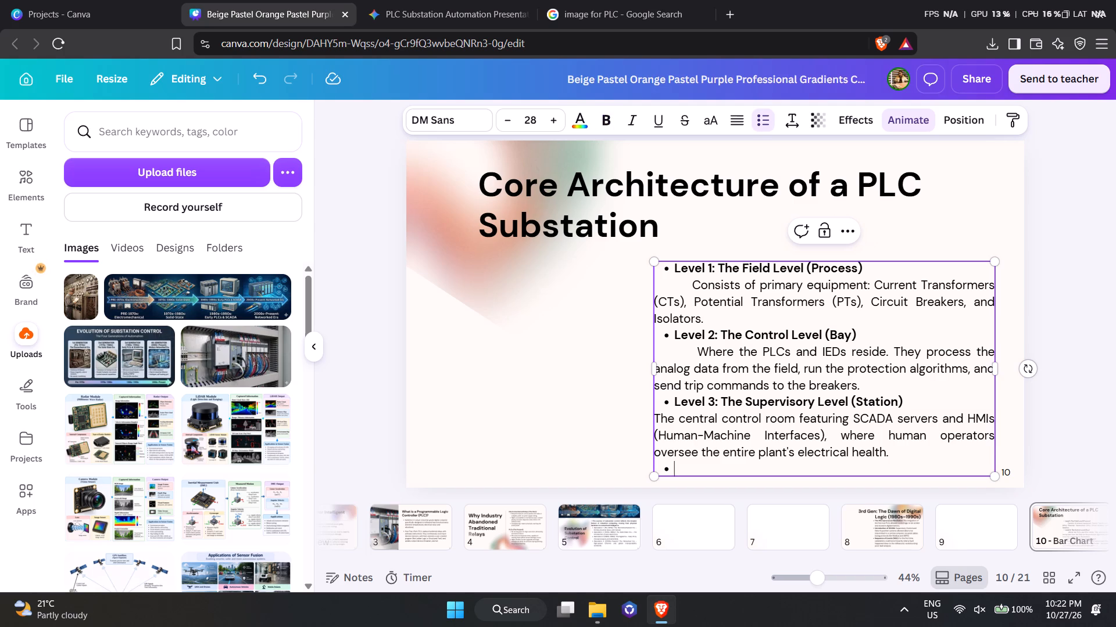
{"action": "key", "text": "BackSpace"}
Indent the first line of the Level 3 description, starting "The central control room", with twelve spaces.
{"action": "key", "text": "Up"}
{"action": "key", "text": "Up"}
{"action": "key", "text": "Up"}
{"action": "key", "text": "Down"}
{"action": "left_click", "coordinate": [707, 423]}
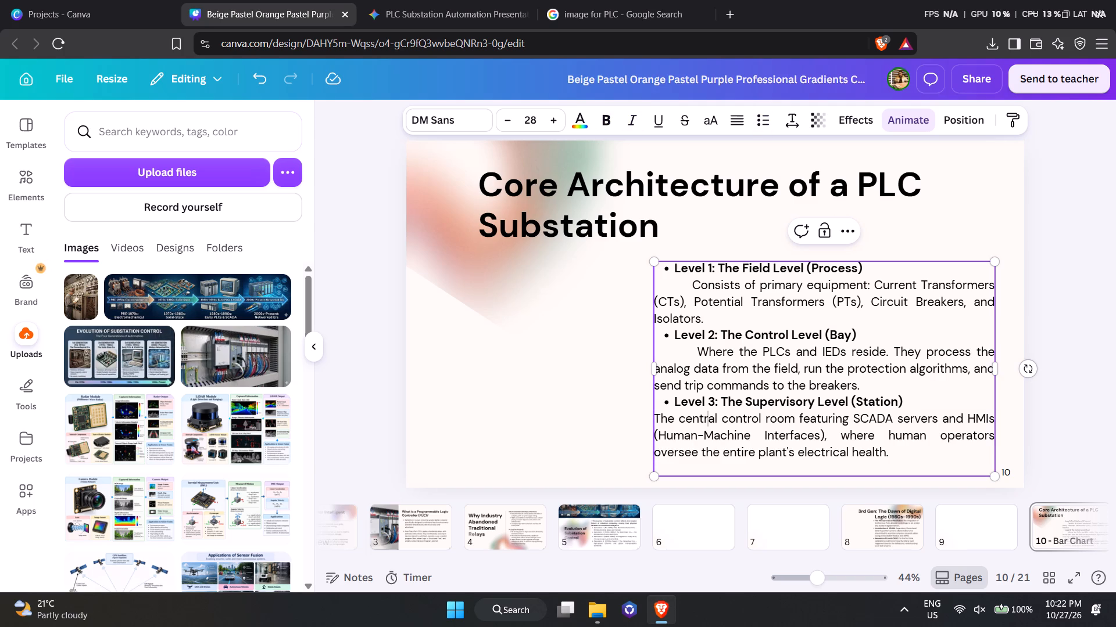
{"action": "key", "text": "Up"}
{"action": "key", "text": "Down"}
{"action": "key", "text": "Left"}
{"action": "key", "text": "Left"}
{"action": "key", "text": "Left"}
{"action": "key", "text": "Left"}
{"action": "key", "text": "Left"}
{"action": "key", "text": "Left"}
{"action": "key", "text": "Left"}
{"action": "key", "text": "Left"}
{"action": "key", "text": "Left"}
{"action": "key", "text": "space"}
{"action": "key", "text": "space"}
{"action": "key", "text": "space"}
{"action": "key", "text": "space"}
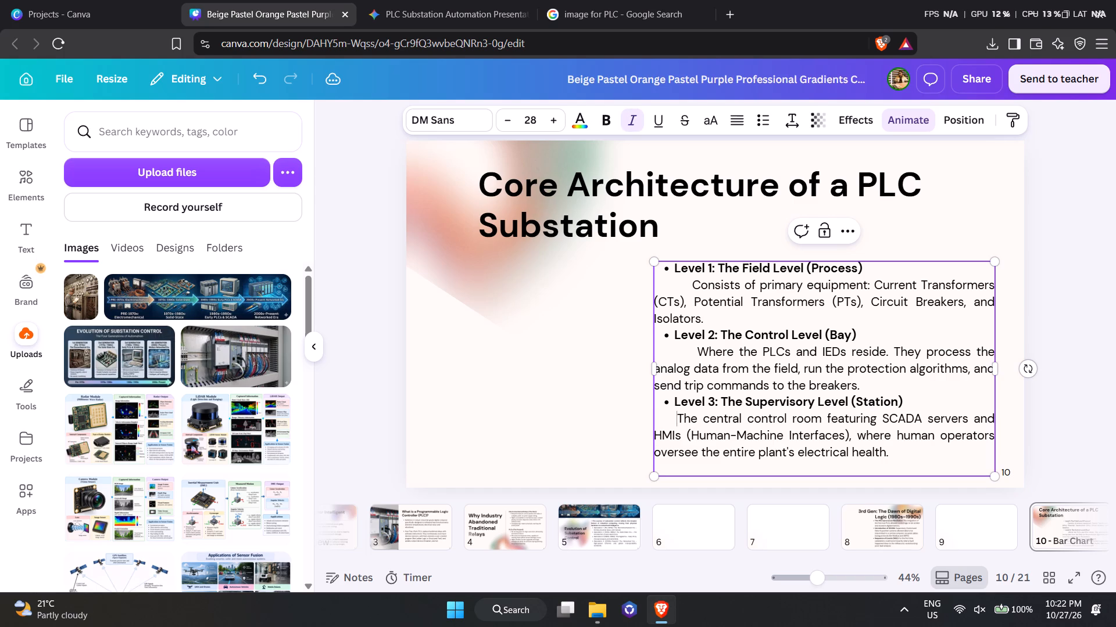
{"action": "key", "text": "space"}
{"action": "key", "text": "space"}
{"action": "key", "text": "space"}
{"action": "key", "text": "space"}
{"action": "key", "text": "space"}
{"action": "key", "text": "space"}
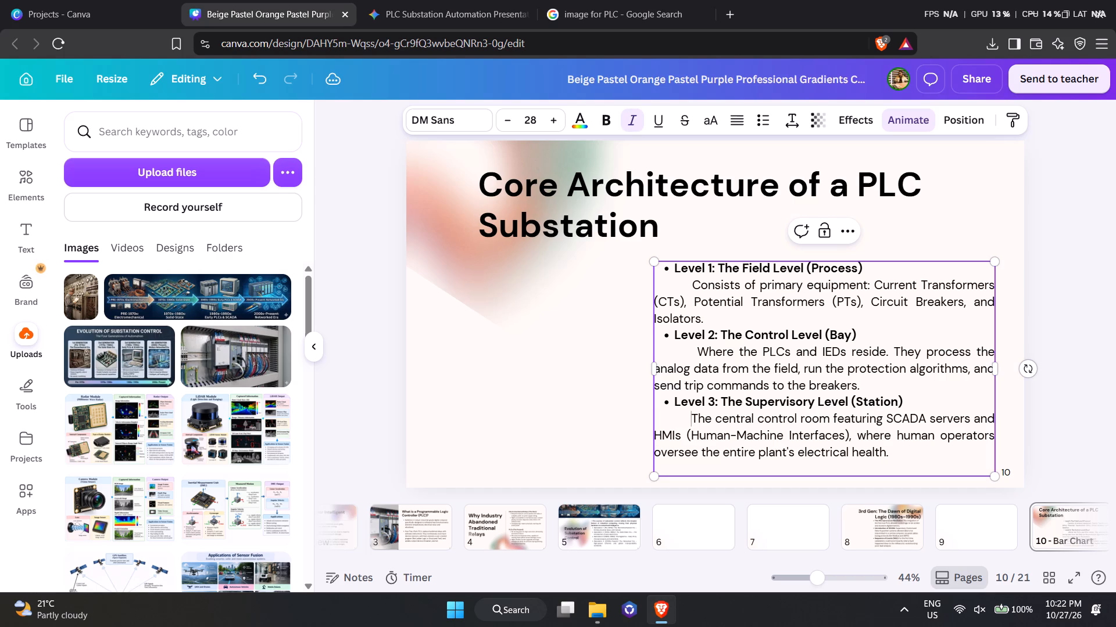
{"action": "key", "text": "space"}
{"action": "key", "text": "space"}
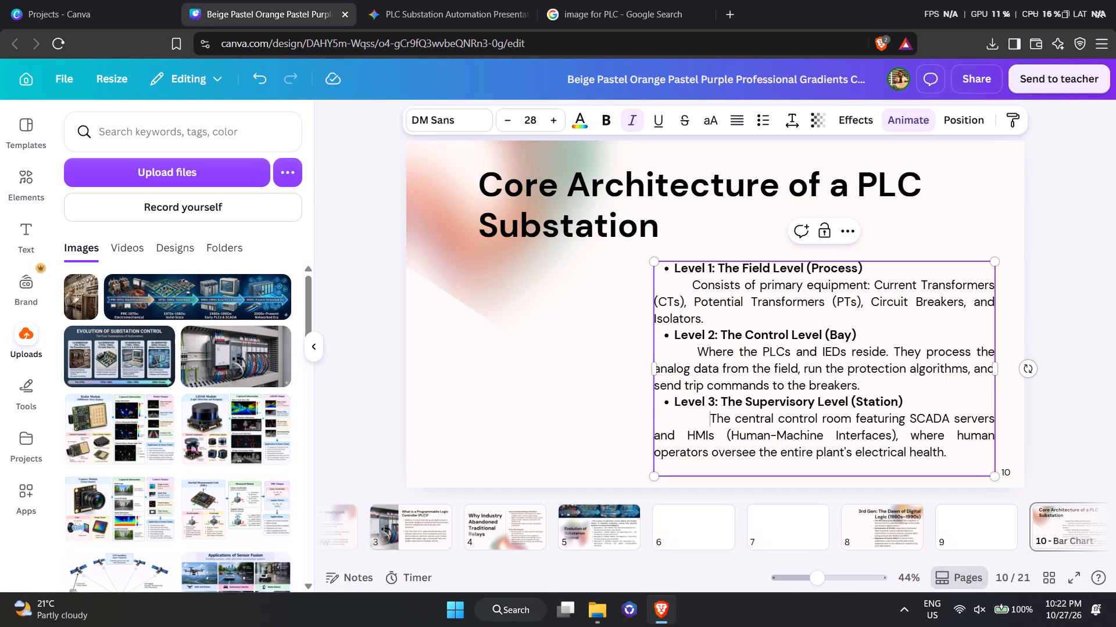
Widen the first-line indent of the Level 2 description by four spaces.
{"action": "left_click", "coordinate": [695, 340]}
{"action": "left_click", "coordinate": [692, 348]}
{"action": "key", "text": "space"}
{"action": "key", "text": "space"}
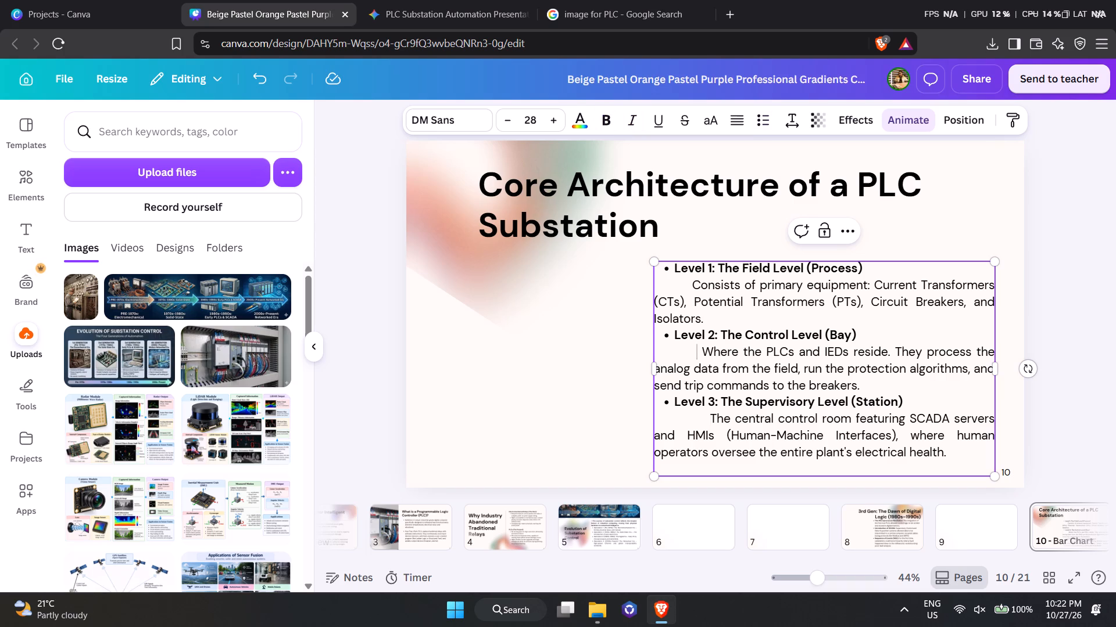
{"action": "key", "text": "space"}
{"action": "key", "text": "space"}
Widen the first-line indent of the Level 1 description by five spaces.
{"action": "left_click", "coordinate": [672, 291]}
{"action": "key", "text": "space"}
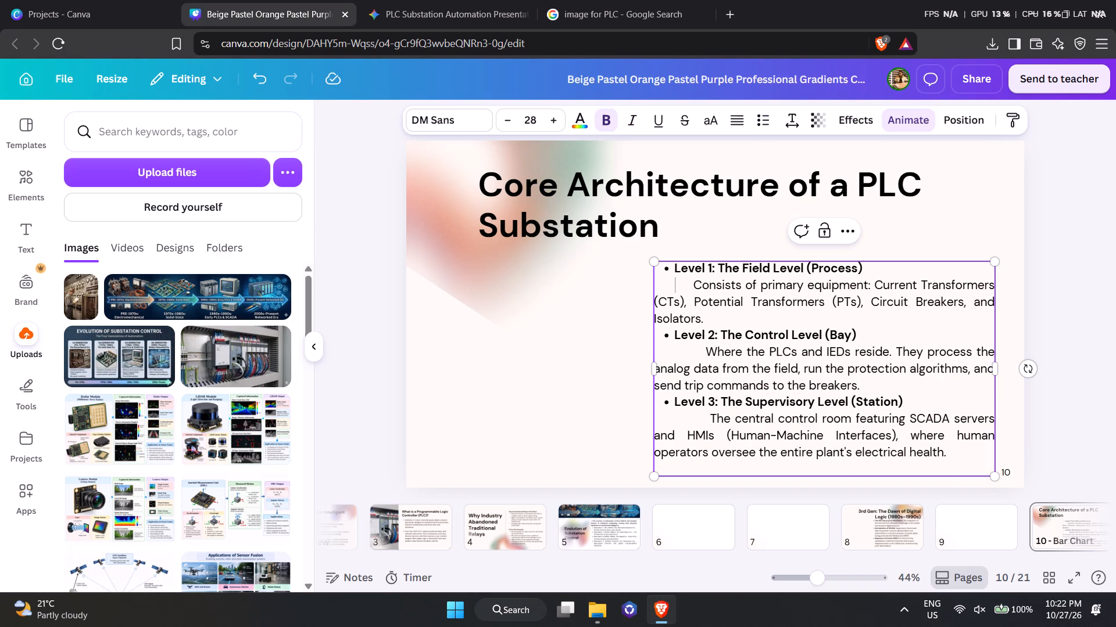
{"action": "key", "text": "space"}
{"action": "key", "text": "space"}
{"action": "key", "text": "space"}
{"action": "key", "text": "space"}
{"action": "key", "text": "space"}
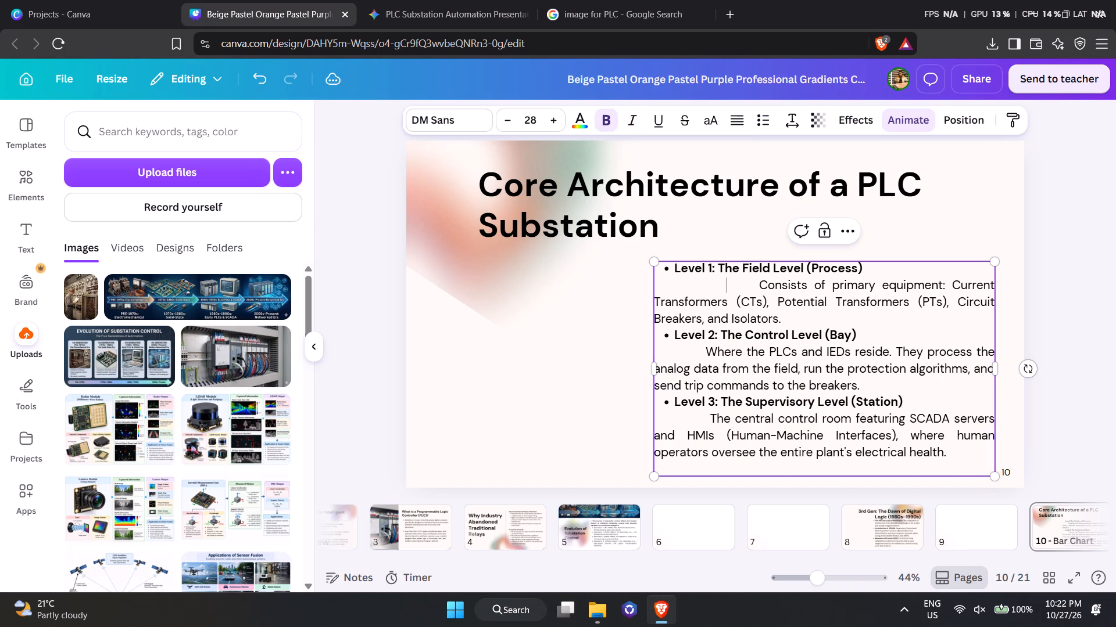
{"action": "key", "text": "BackSpace"}
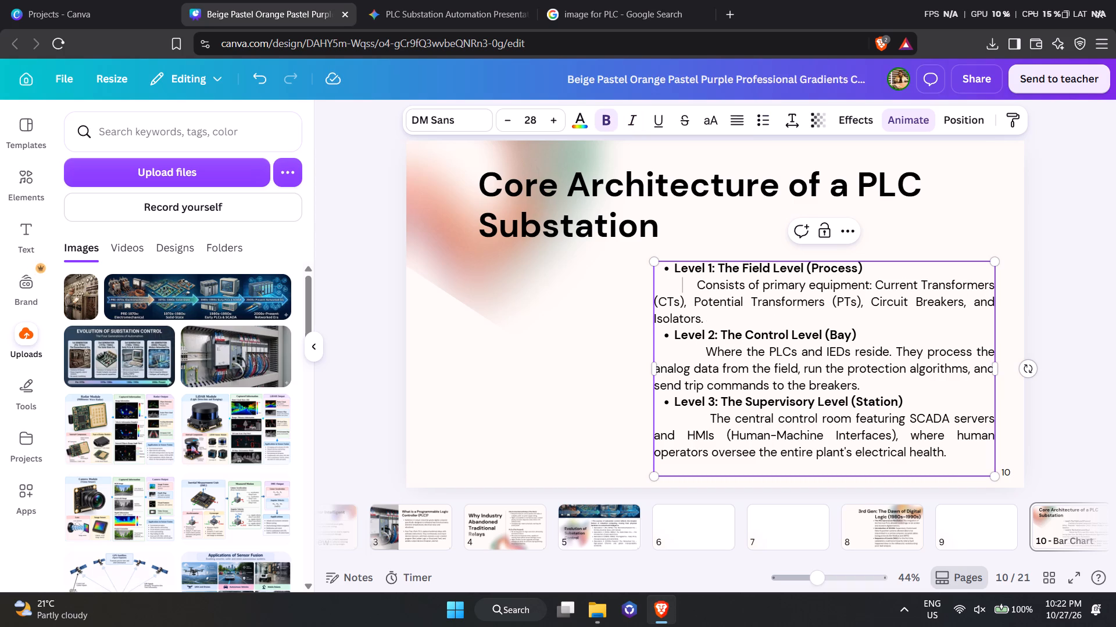
{"action": "key", "text": "space"}
{"action": "key", "text": "BackSpace"}
{"action": "left_click", "coordinate": [1064, 273]}
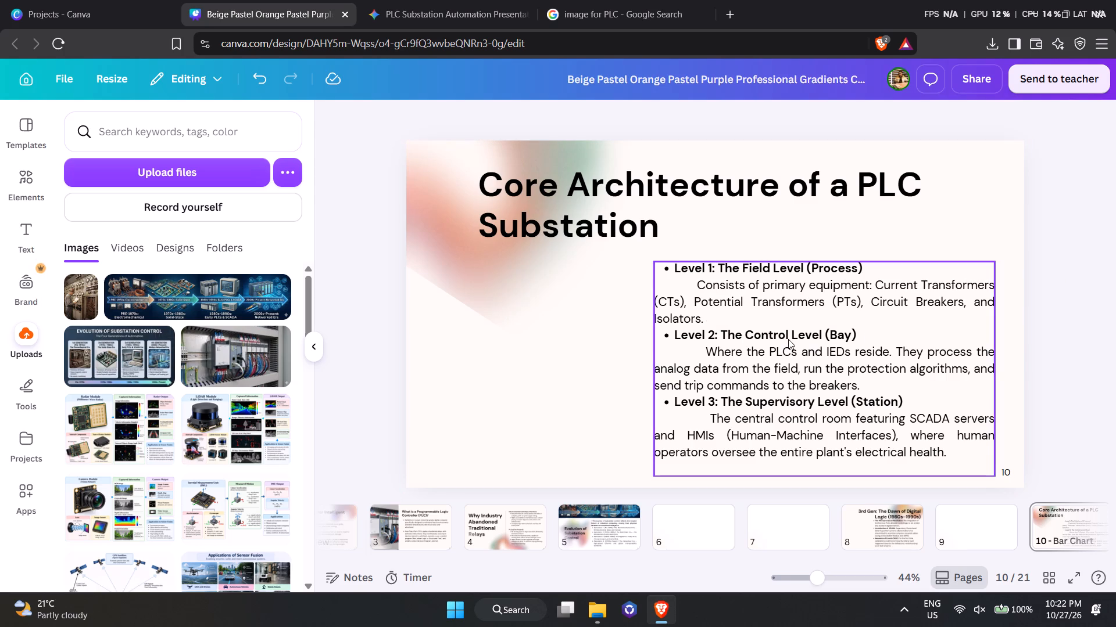
Move page 10's body text box up, close beneath the title.
{"action": "left_click", "coordinate": [788, 339]}
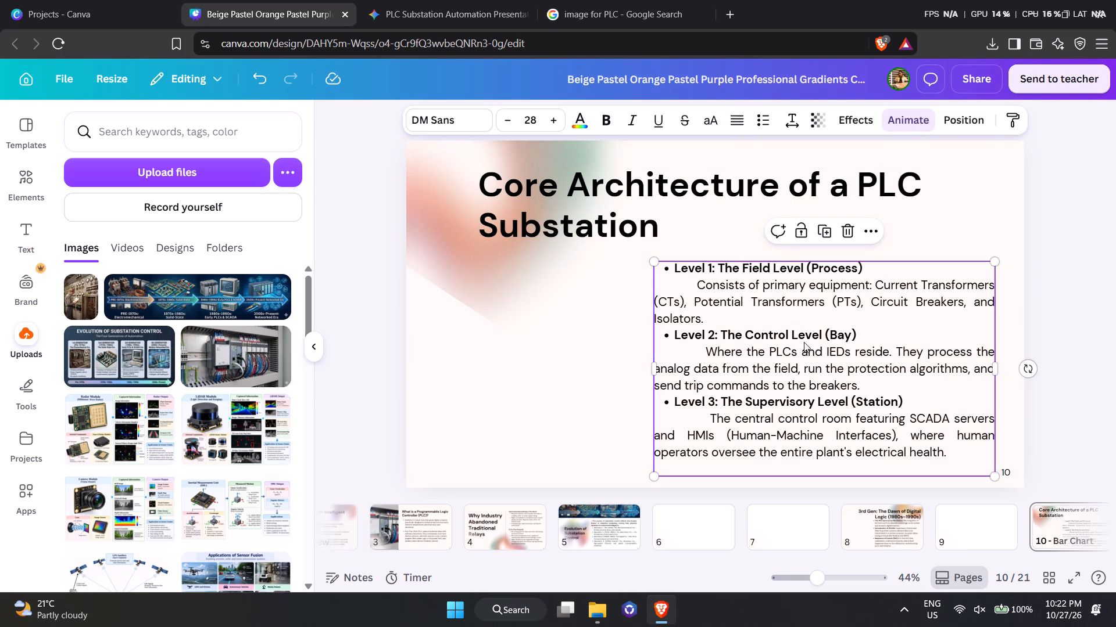
{"action": "left_click_drag", "start_coordinate": [811, 352], "coordinate": [820, 331]}
Move the title "Core Architecture of a PLC Substation" slightly up and toward the slide's left edge.
{"action": "left_click", "coordinate": [696, 169]}
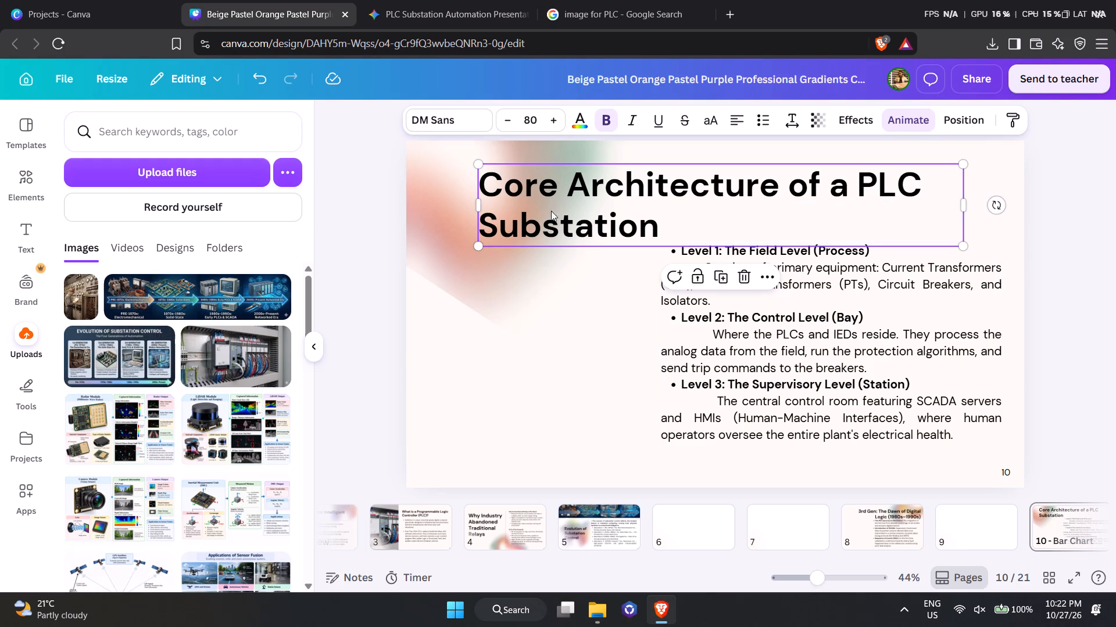
{"action": "left_click_drag", "start_coordinate": [592, 201], "coordinate": [571, 189]}
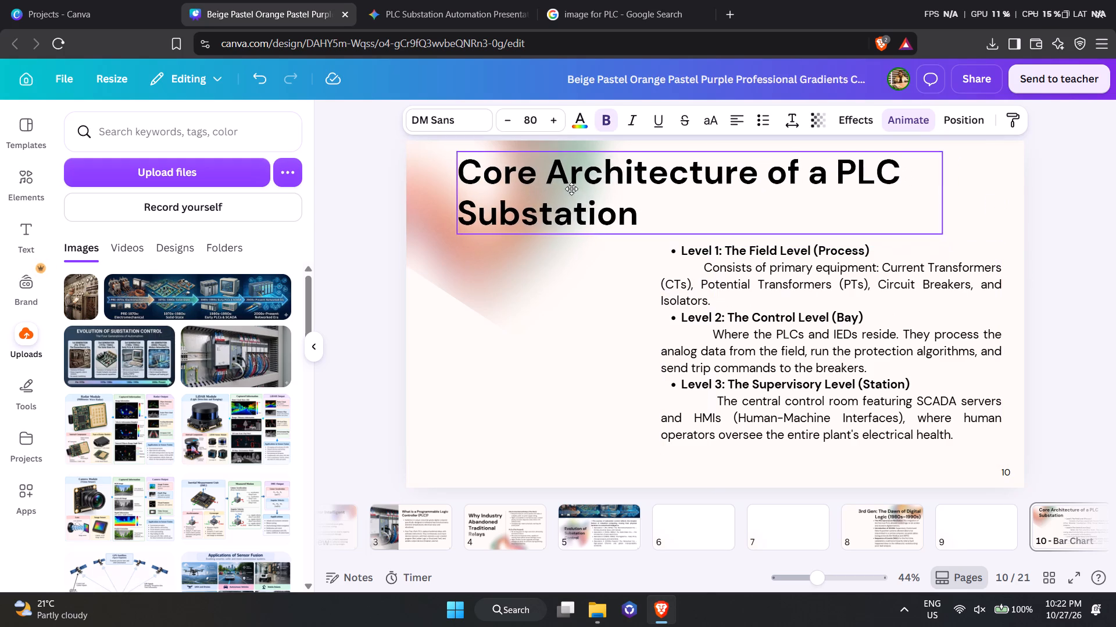
{"action": "left_click_drag", "start_coordinate": [571, 189], "coordinate": [554, 195]}
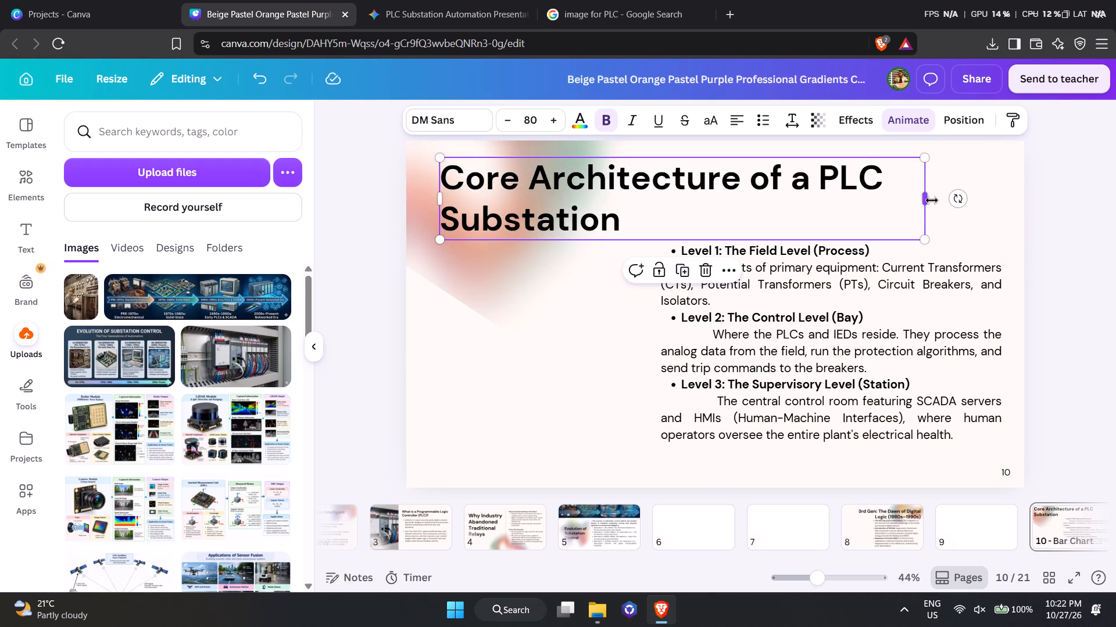
{"action": "left_click_drag", "start_coordinate": [682, 208], "coordinate": [691, 209]}
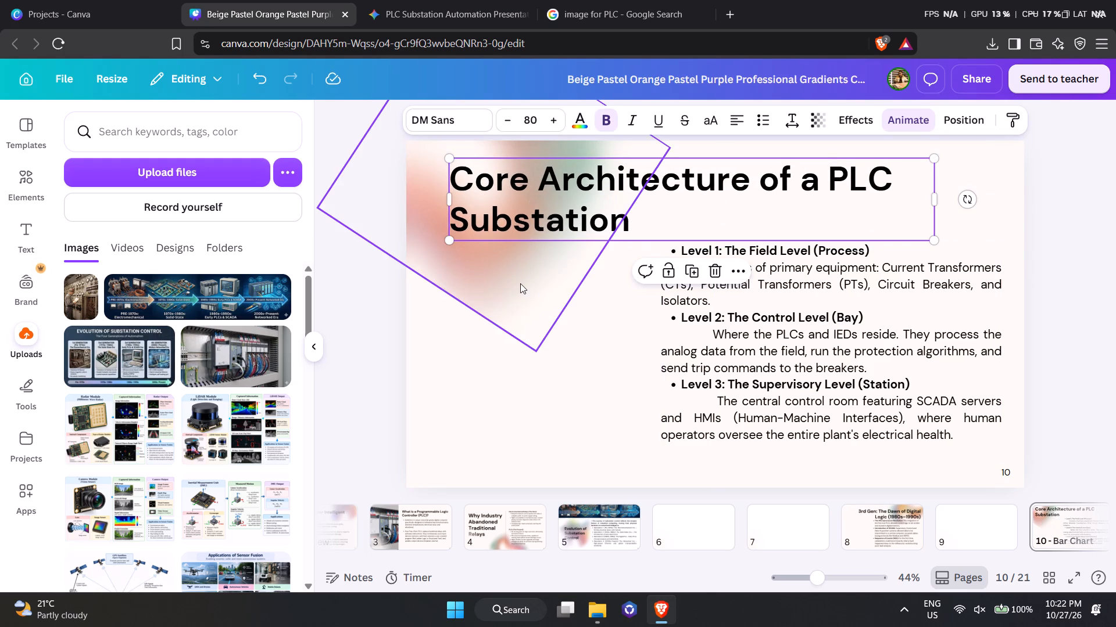
Move the gradient shape farther toward the slide's upper-left corner and rotate it clockwise.
{"action": "left_click", "coordinate": [520, 283]}
{"action": "left_click_drag", "start_coordinate": [520, 284], "coordinate": [465, 261]}
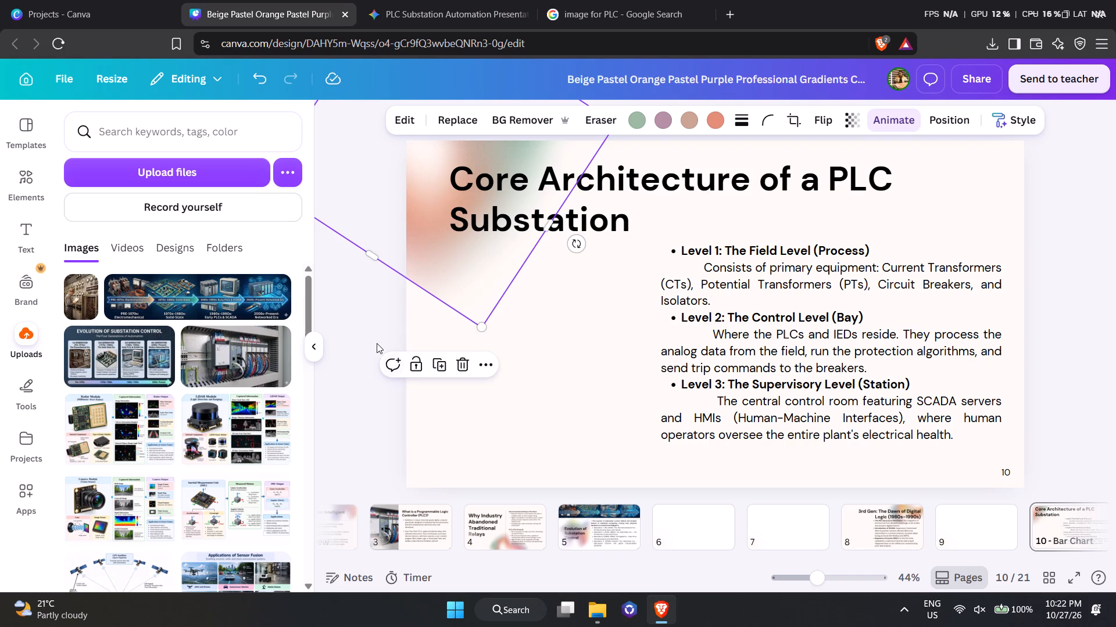
{"action": "left_click", "coordinate": [377, 343]}
{"action": "left_click", "coordinate": [479, 263]}
{"action": "left_click_drag", "start_coordinate": [583, 246], "coordinate": [519, 291]}
{"action": "left_click", "coordinate": [373, 347]}
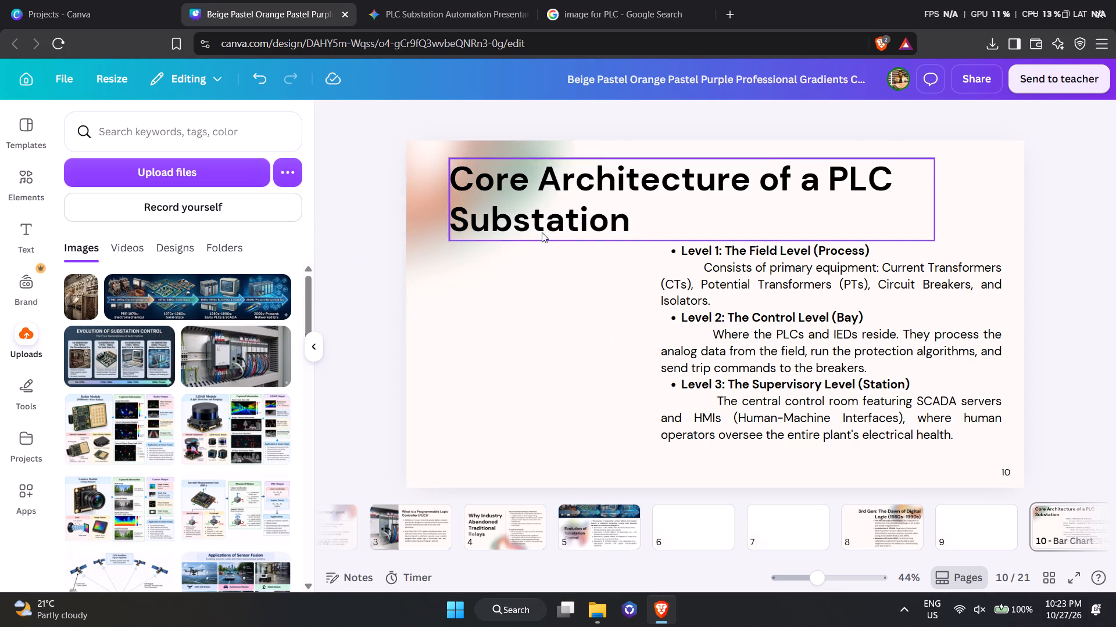
Widen the body text box leftward to nearly the title's left edge and set its font size to 33.
{"action": "left_click", "coordinate": [819, 294]}
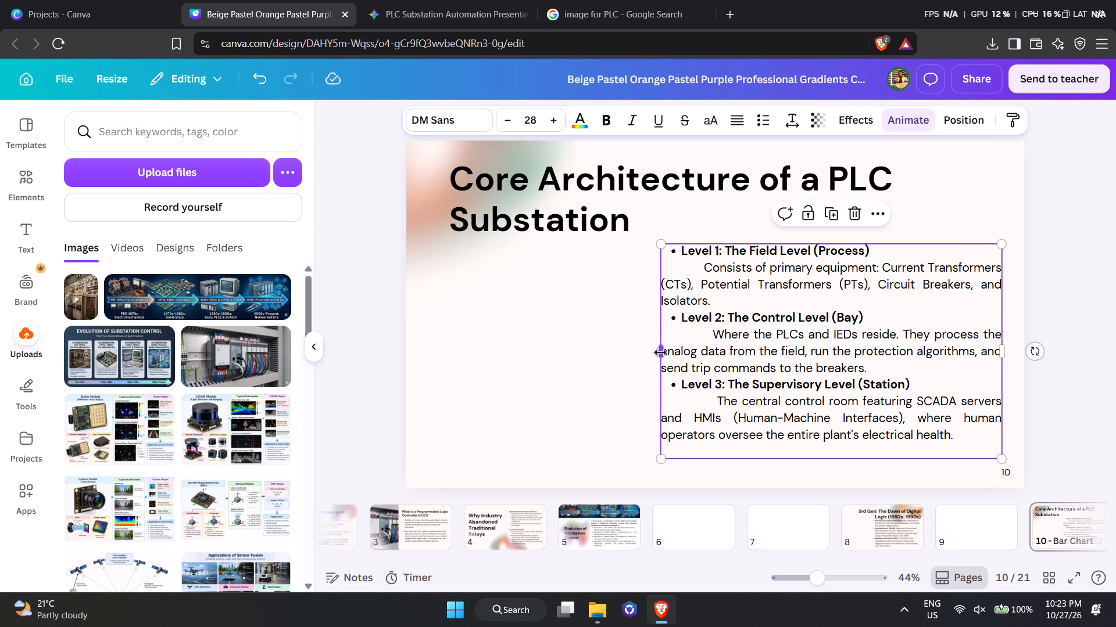
{"action": "left_click_drag", "start_coordinate": [660, 352], "coordinate": [464, 359]}
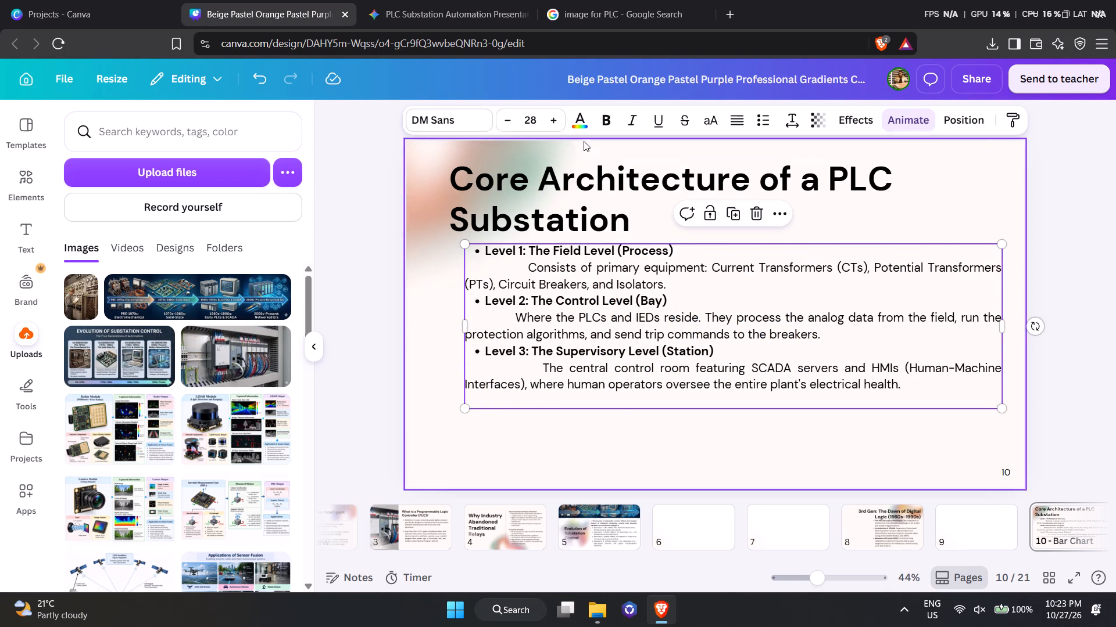
{"action": "triple_click", "coordinate": [555, 126]}
{"action": "double_click", "coordinate": [555, 126]}
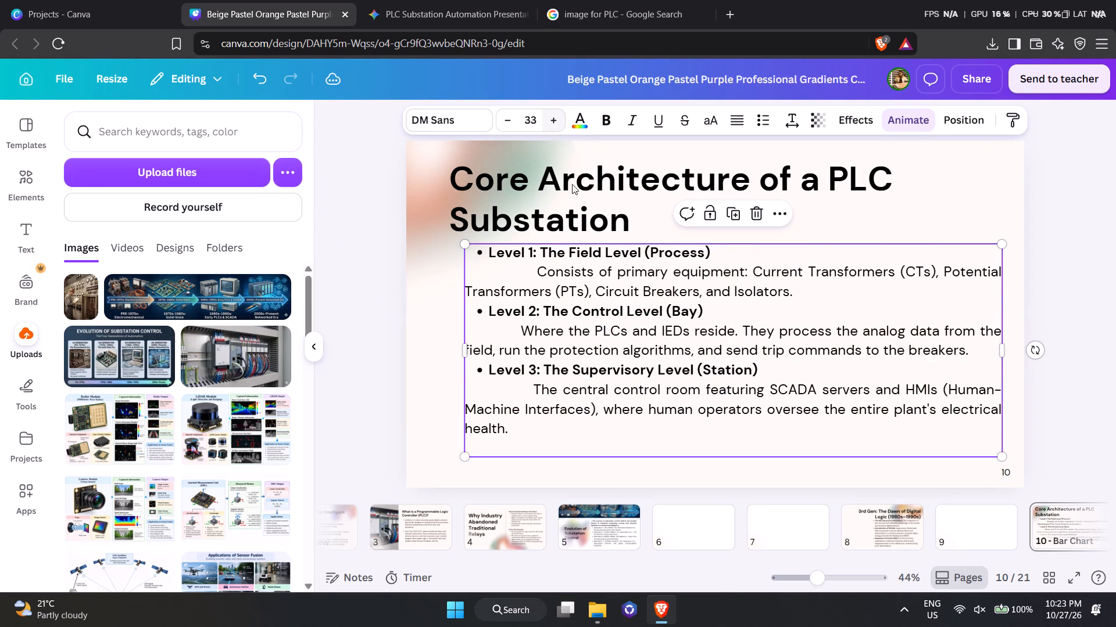
{"action": "left_click", "coordinate": [1076, 322]}
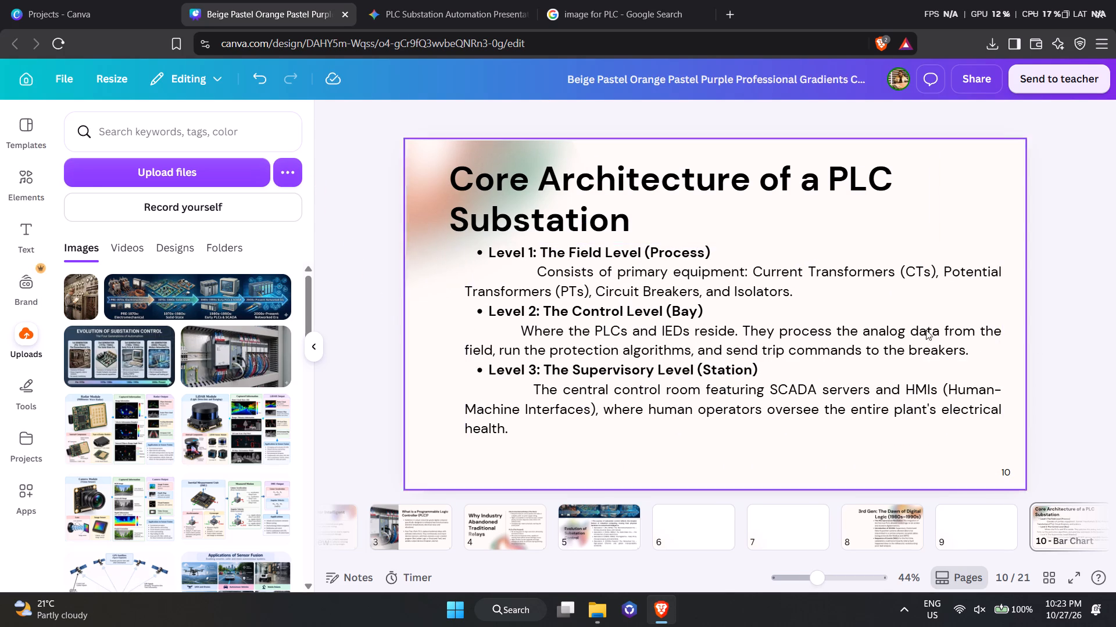
Shift the enlarged body text box slightly left and down, roughly in line with the title's left edge.
{"action": "left_click", "coordinate": [761, 339]}
{"action": "left_click_drag", "start_coordinate": [712, 347], "coordinate": [692, 352]}
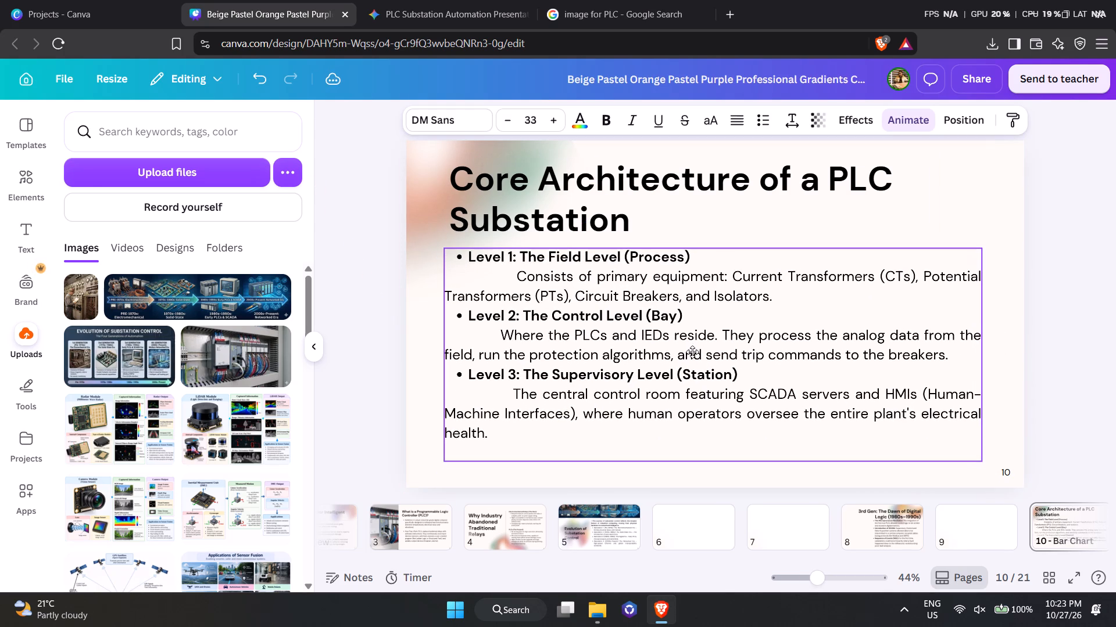
{"action": "left_click_drag", "start_coordinate": [692, 352], "coordinate": [698, 352]}
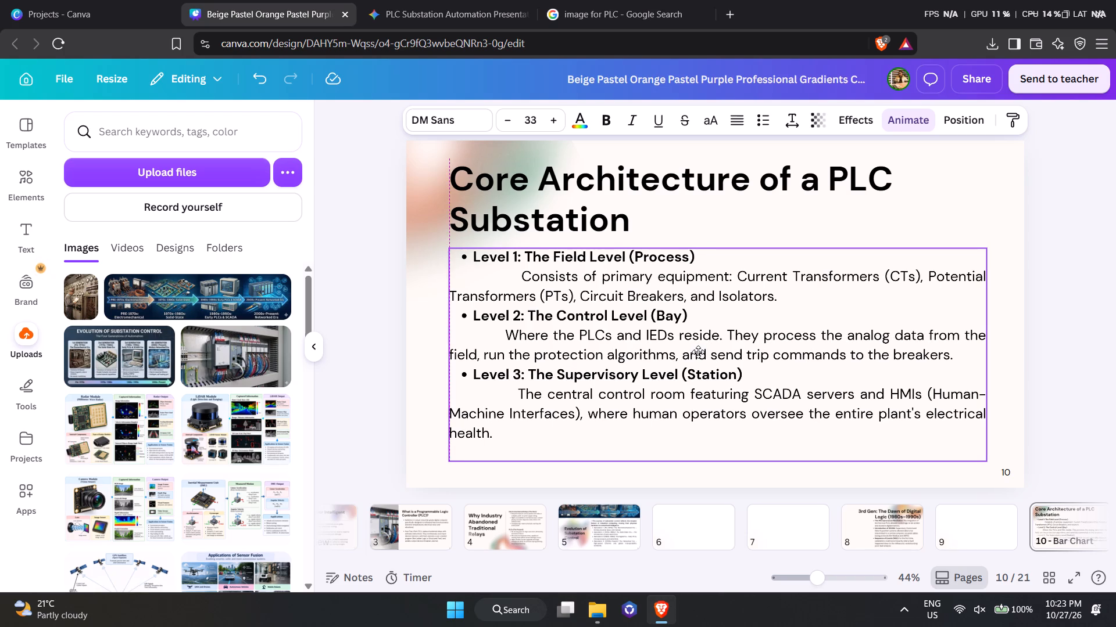
{"action": "left_click_drag", "start_coordinate": [698, 352], "coordinate": [704, 349]}
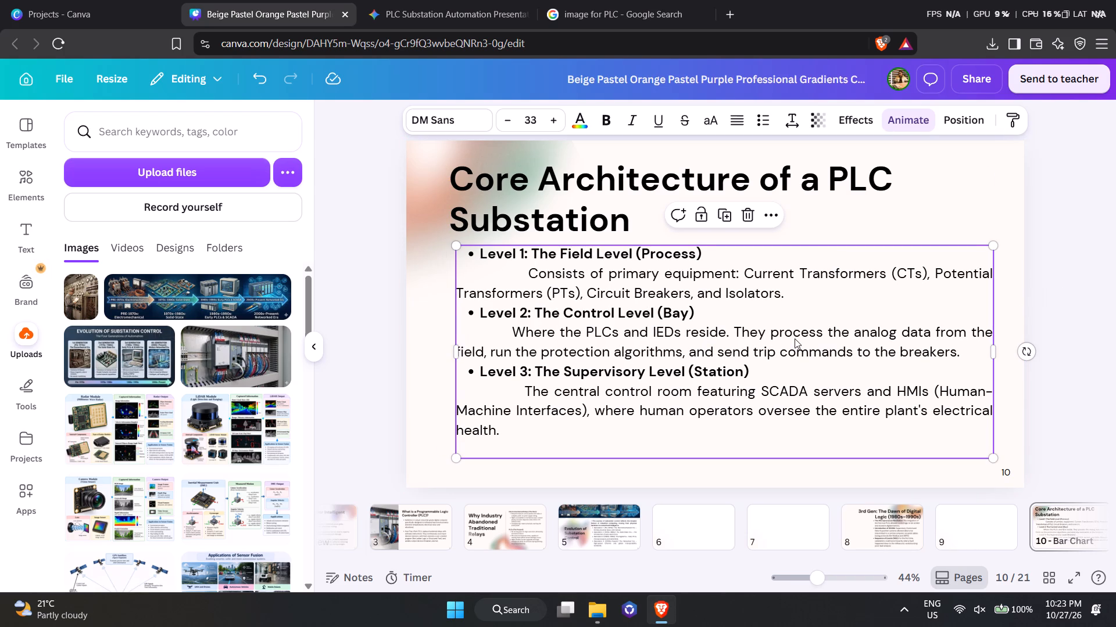
{"action": "left_click_drag", "start_coordinate": [795, 338], "coordinate": [781, 343]}
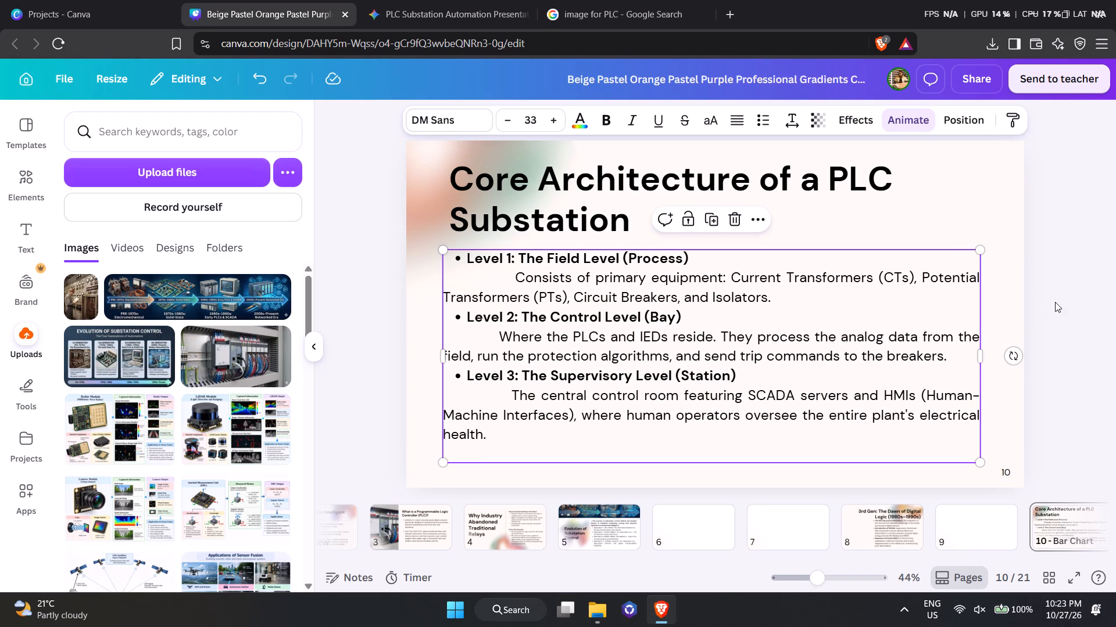
{"action": "left_click", "coordinate": [1060, 277]}
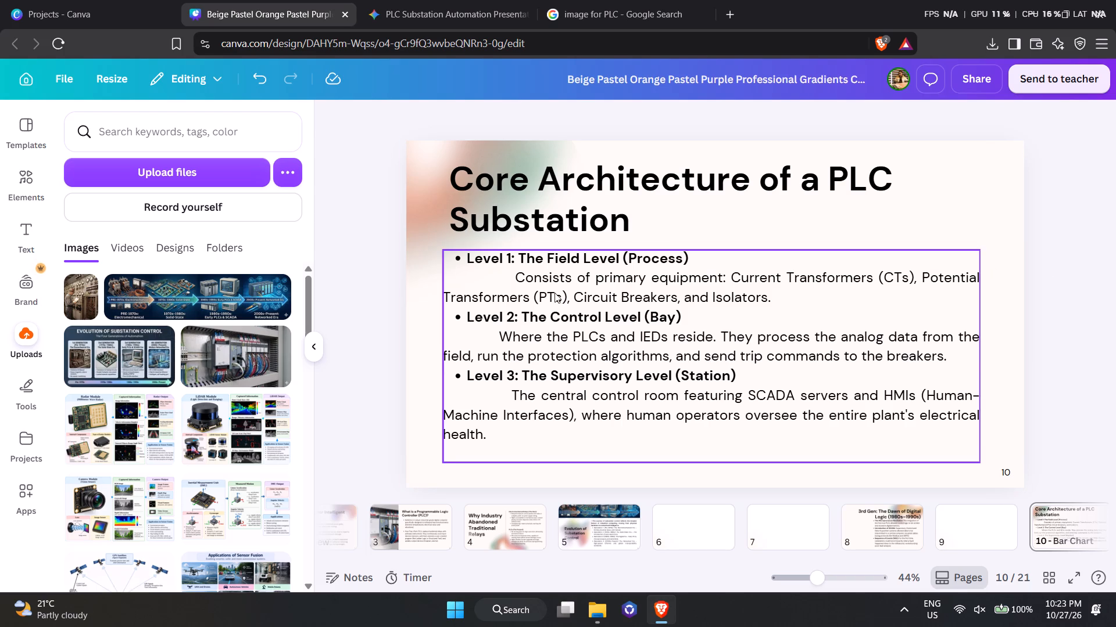
Right-align the Level 1 description, "Consists of primary equipment" to "Isolators".
{"action": "left_click", "coordinate": [521, 280]}
{"action": "left_click", "coordinate": [515, 272]}
{"action": "left_click_drag", "start_coordinate": [515, 272], "coordinate": [756, 306]}
{"action": "left_click", "coordinate": [742, 118]}
{"action": "left_click", "coordinate": [742, 118]}
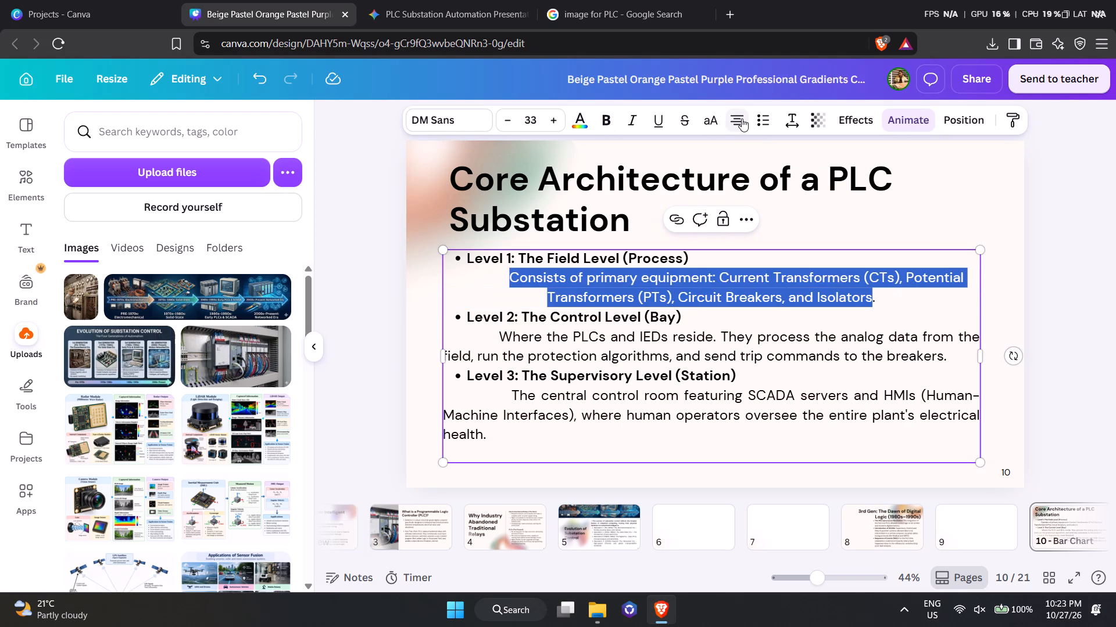
{"action": "left_click", "coordinate": [742, 118]}
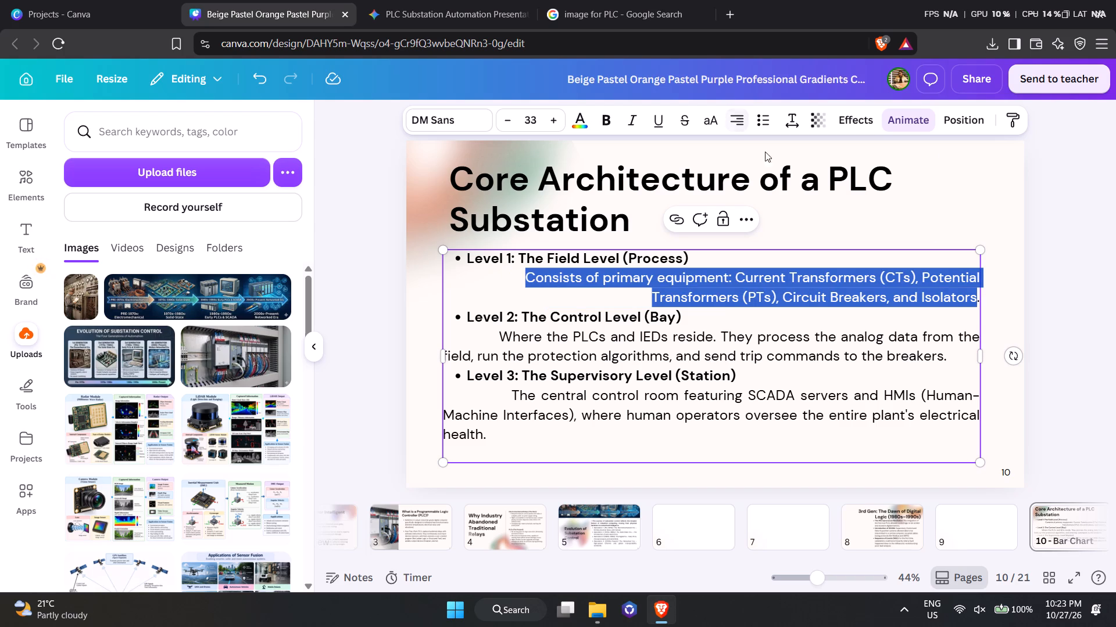
{"action": "left_click", "coordinate": [1046, 278]}
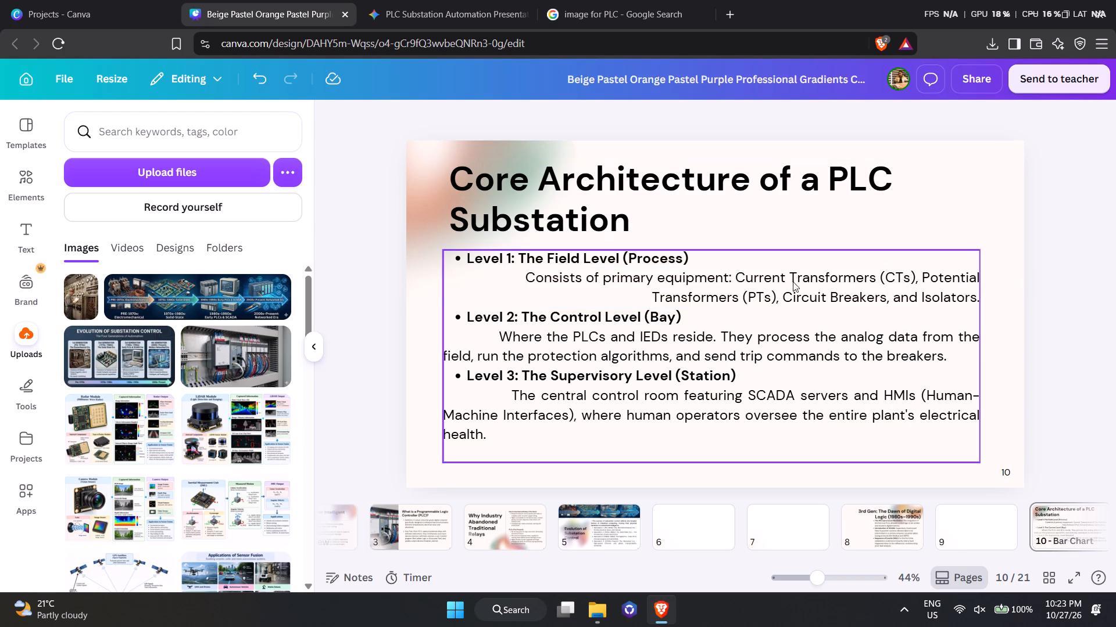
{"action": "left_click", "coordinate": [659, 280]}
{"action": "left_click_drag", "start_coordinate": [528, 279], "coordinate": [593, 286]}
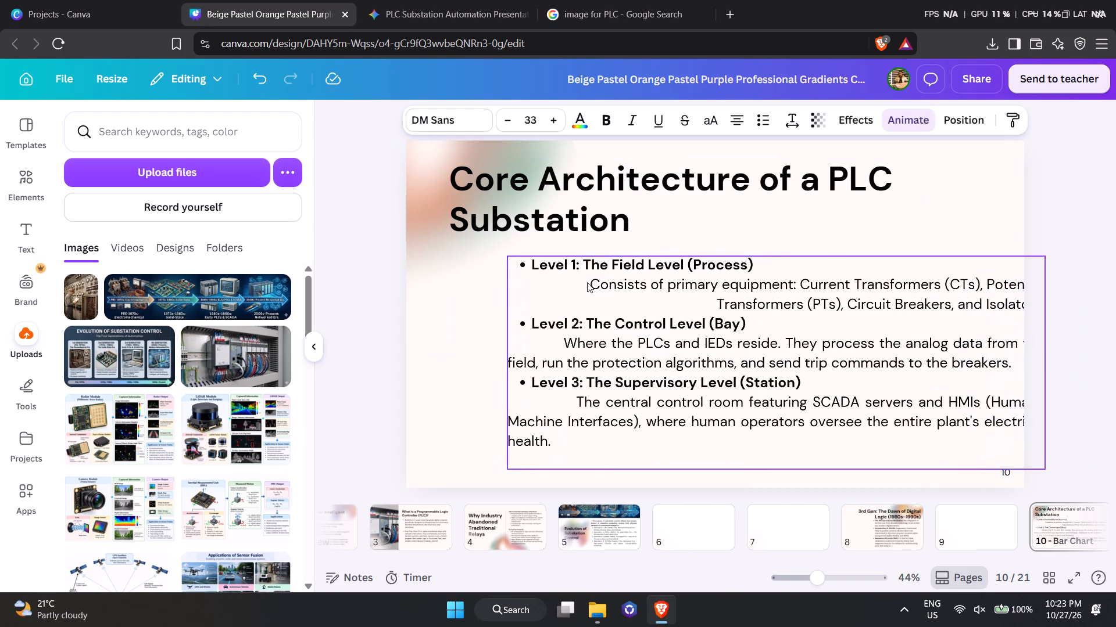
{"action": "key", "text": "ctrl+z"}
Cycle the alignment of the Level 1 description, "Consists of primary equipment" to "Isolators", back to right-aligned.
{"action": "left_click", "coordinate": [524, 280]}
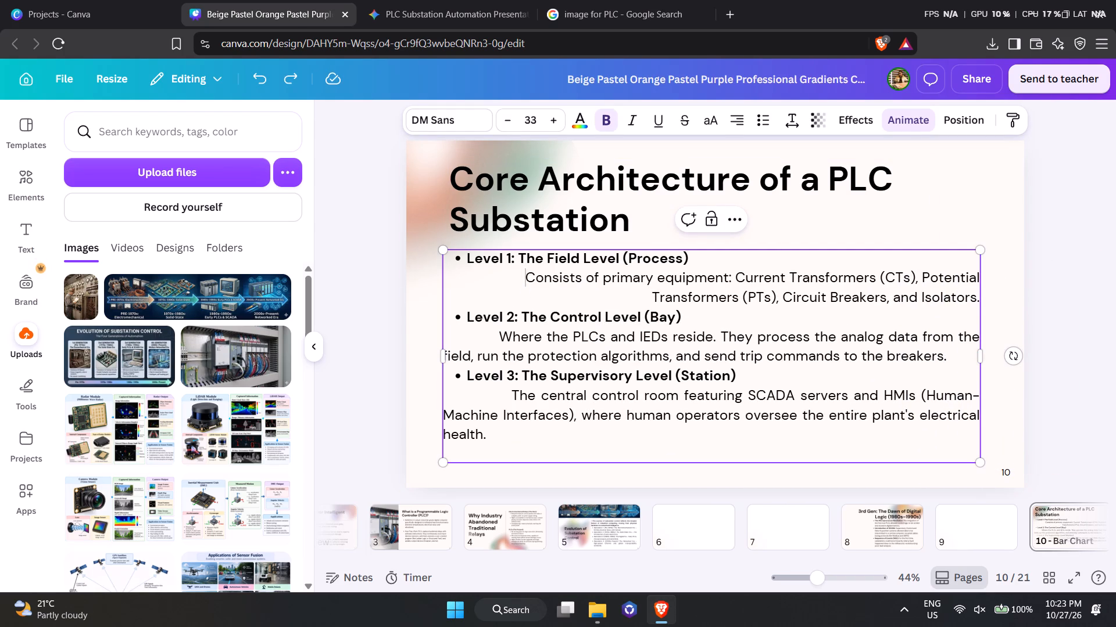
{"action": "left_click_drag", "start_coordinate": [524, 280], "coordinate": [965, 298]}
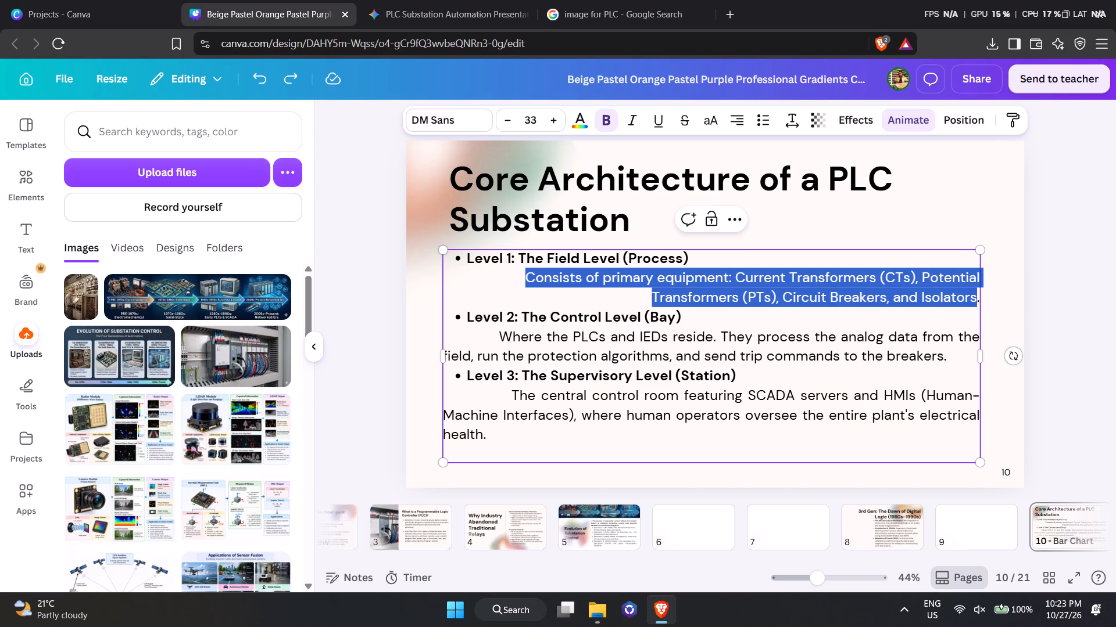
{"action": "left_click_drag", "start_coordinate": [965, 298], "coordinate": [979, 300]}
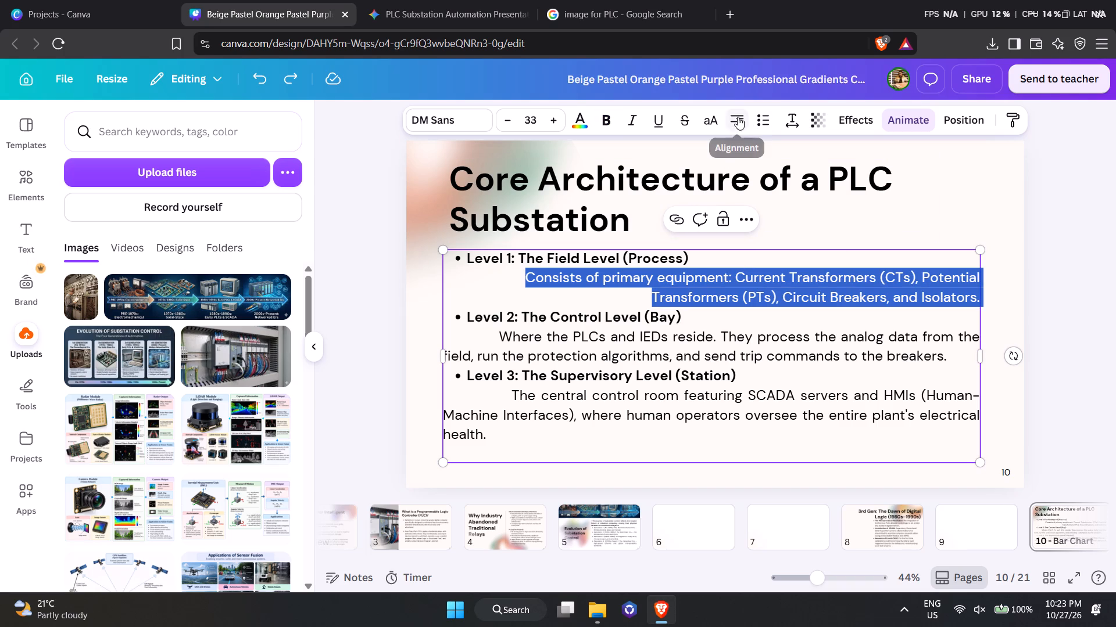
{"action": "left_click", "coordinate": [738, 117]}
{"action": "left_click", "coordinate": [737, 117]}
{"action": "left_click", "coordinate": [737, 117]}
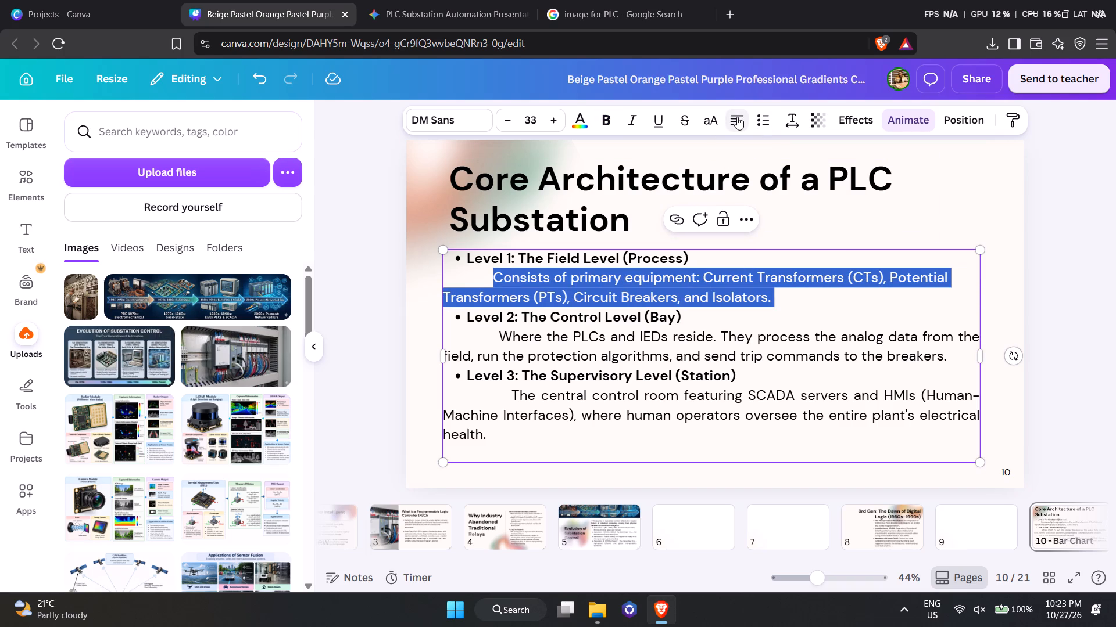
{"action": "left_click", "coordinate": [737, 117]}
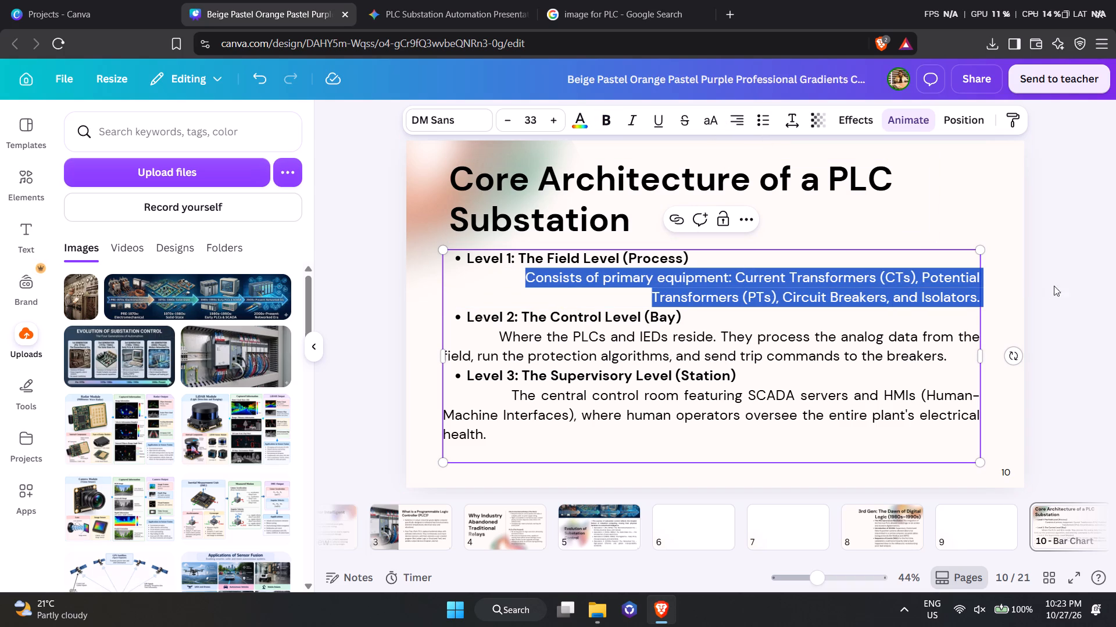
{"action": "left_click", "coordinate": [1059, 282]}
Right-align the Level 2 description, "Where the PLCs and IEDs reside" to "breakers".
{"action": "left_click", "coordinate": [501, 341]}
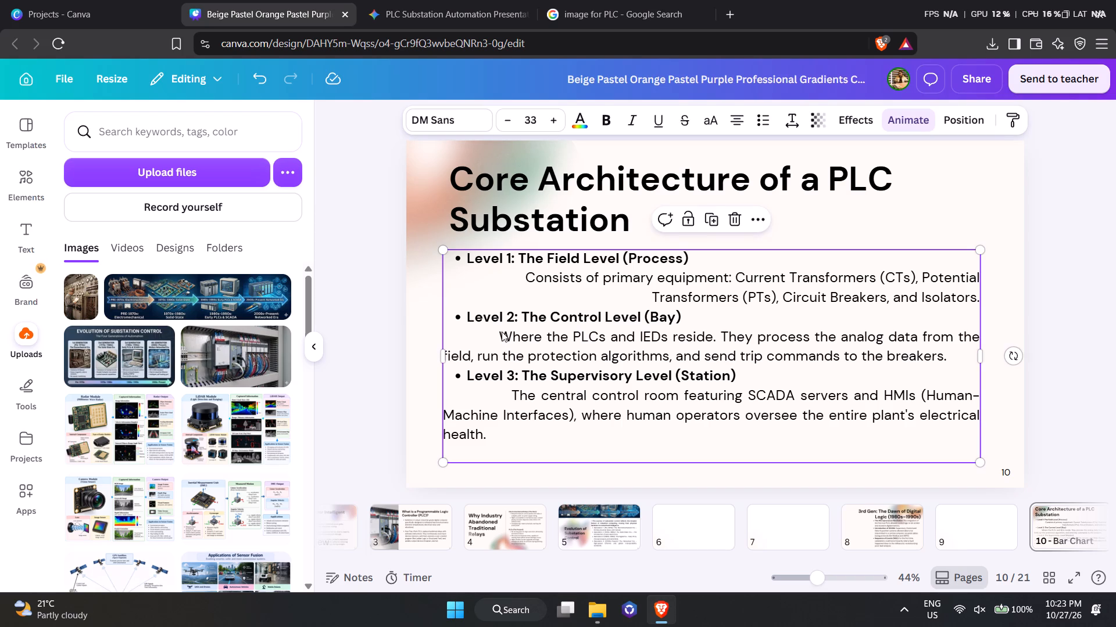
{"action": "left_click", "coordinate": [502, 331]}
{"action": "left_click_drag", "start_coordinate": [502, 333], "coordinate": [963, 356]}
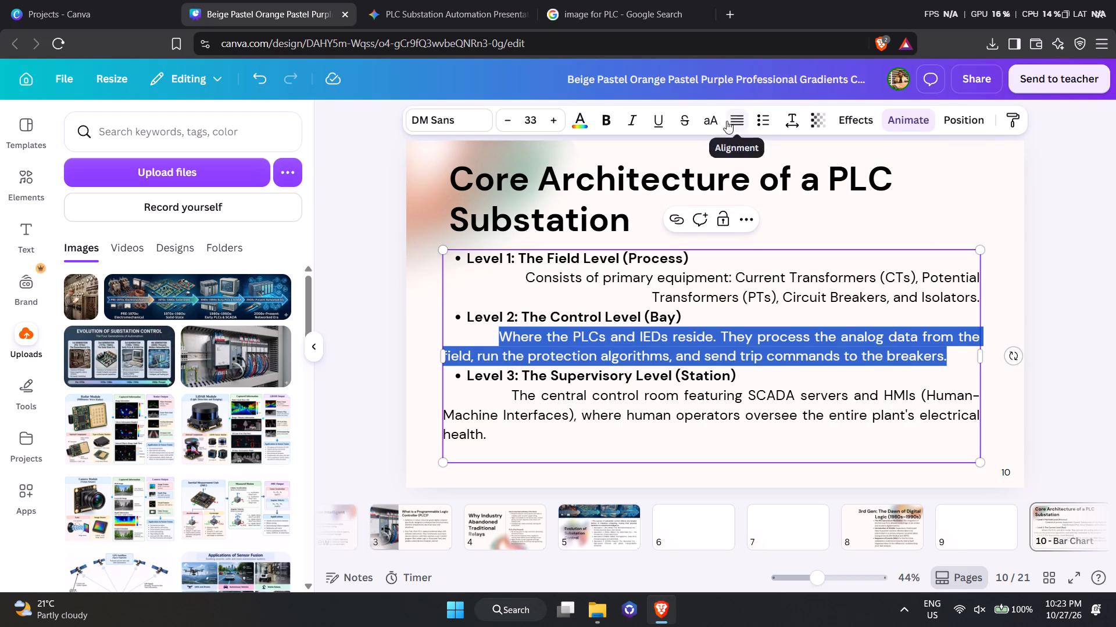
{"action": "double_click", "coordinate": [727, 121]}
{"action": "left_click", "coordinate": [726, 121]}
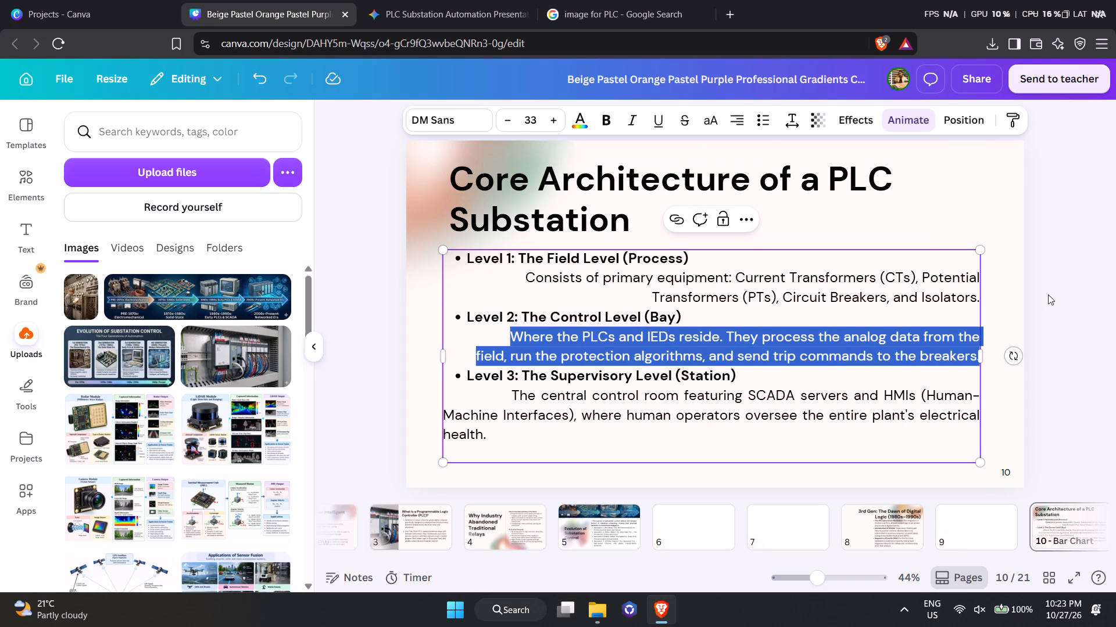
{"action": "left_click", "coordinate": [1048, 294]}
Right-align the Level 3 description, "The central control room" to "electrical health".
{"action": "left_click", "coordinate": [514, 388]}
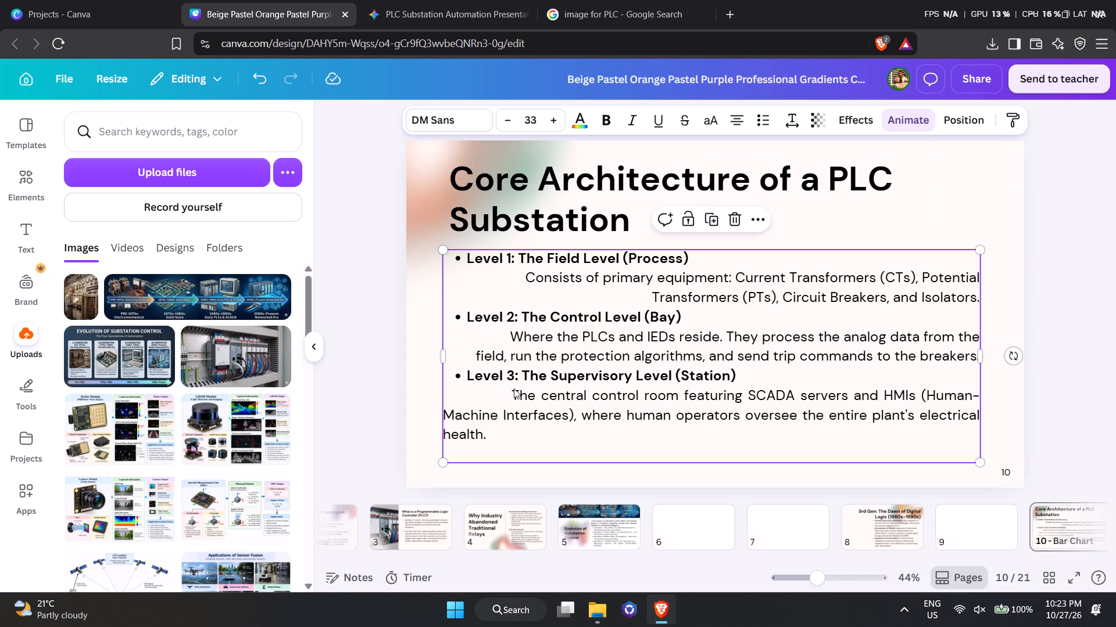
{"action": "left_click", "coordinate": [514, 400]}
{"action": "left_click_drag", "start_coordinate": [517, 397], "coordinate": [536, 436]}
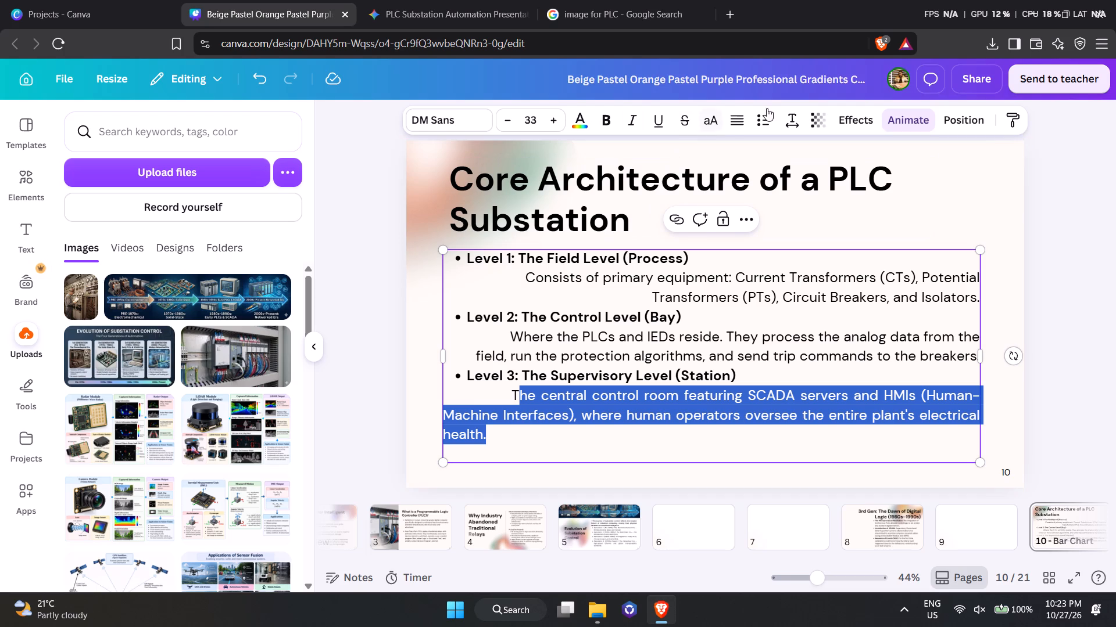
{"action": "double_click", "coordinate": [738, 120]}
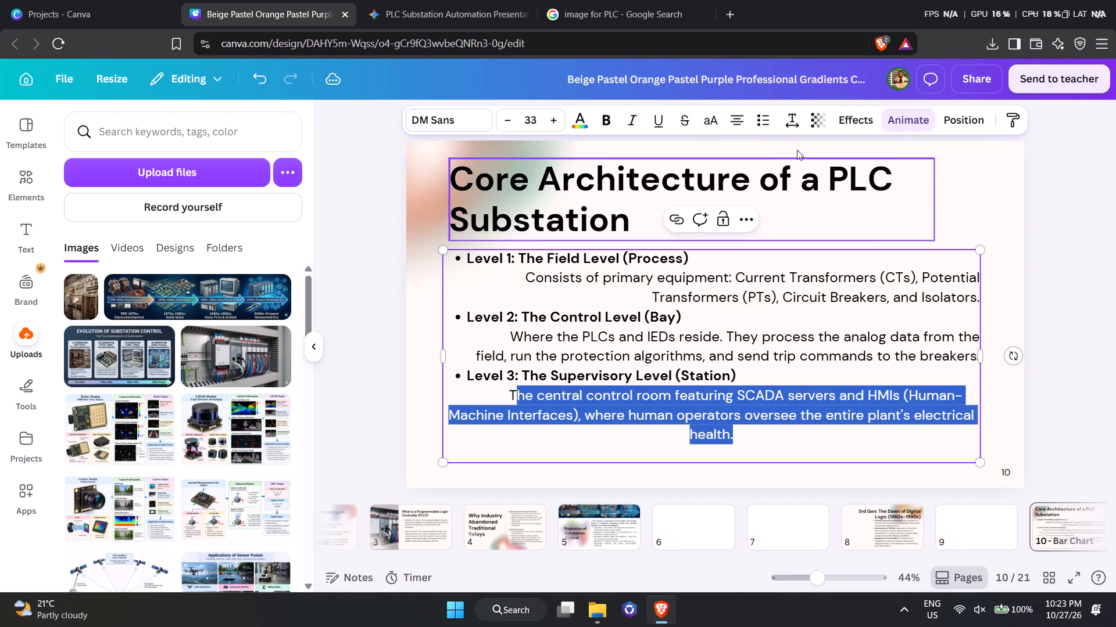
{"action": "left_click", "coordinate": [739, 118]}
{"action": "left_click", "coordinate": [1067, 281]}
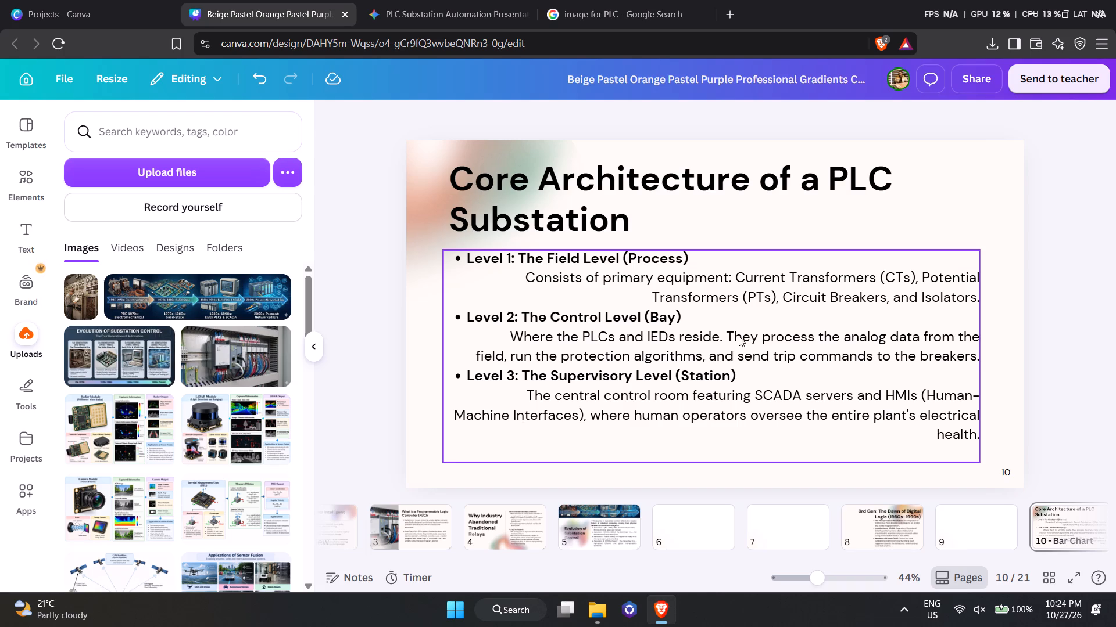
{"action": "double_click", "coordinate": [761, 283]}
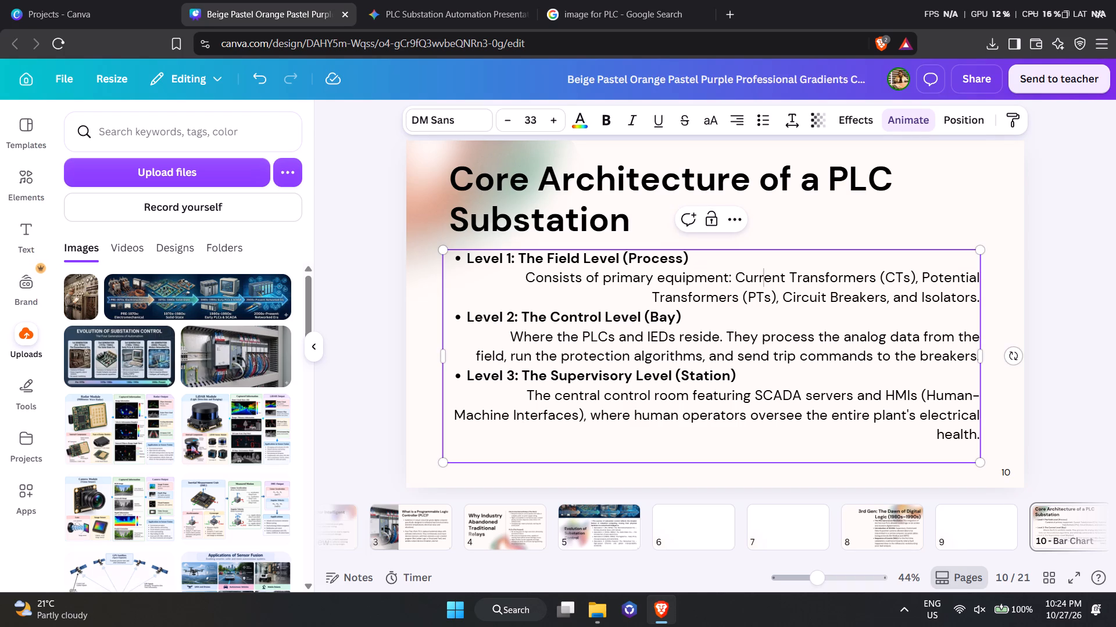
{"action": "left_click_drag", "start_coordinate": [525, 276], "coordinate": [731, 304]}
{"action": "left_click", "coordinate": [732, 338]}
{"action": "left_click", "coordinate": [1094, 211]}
Left-align all the text in page 10's body text box, including the three level headings.
{"action": "left_click", "coordinate": [805, 304]}
{"action": "left_click", "coordinate": [741, 117]}
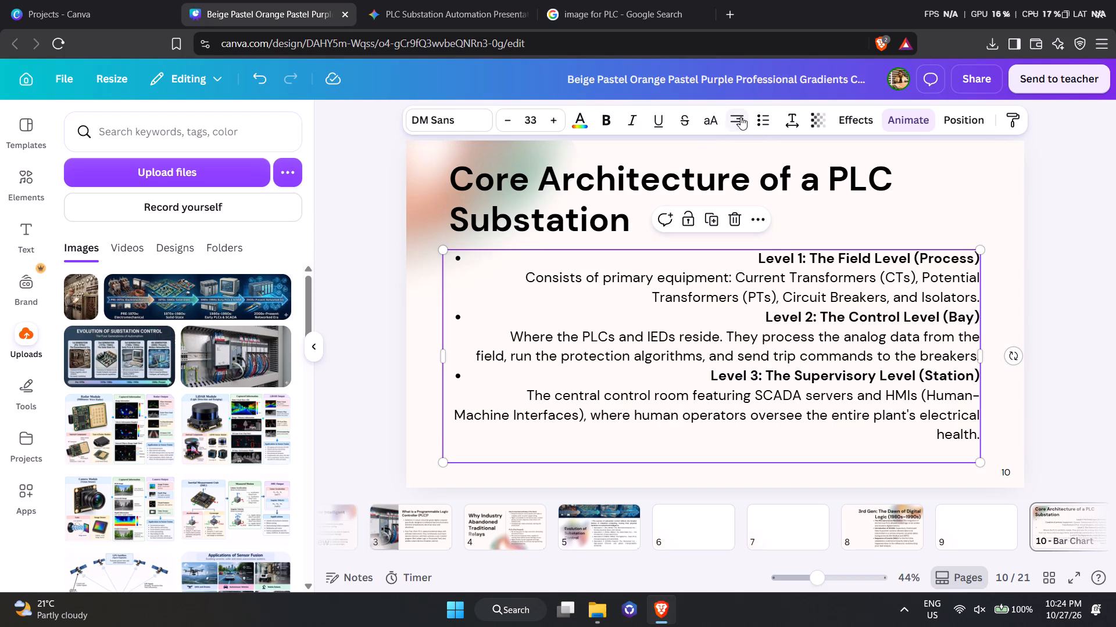
{"action": "left_click", "coordinate": [741, 117]}
{"action": "left_click", "coordinate": [741, 117]}
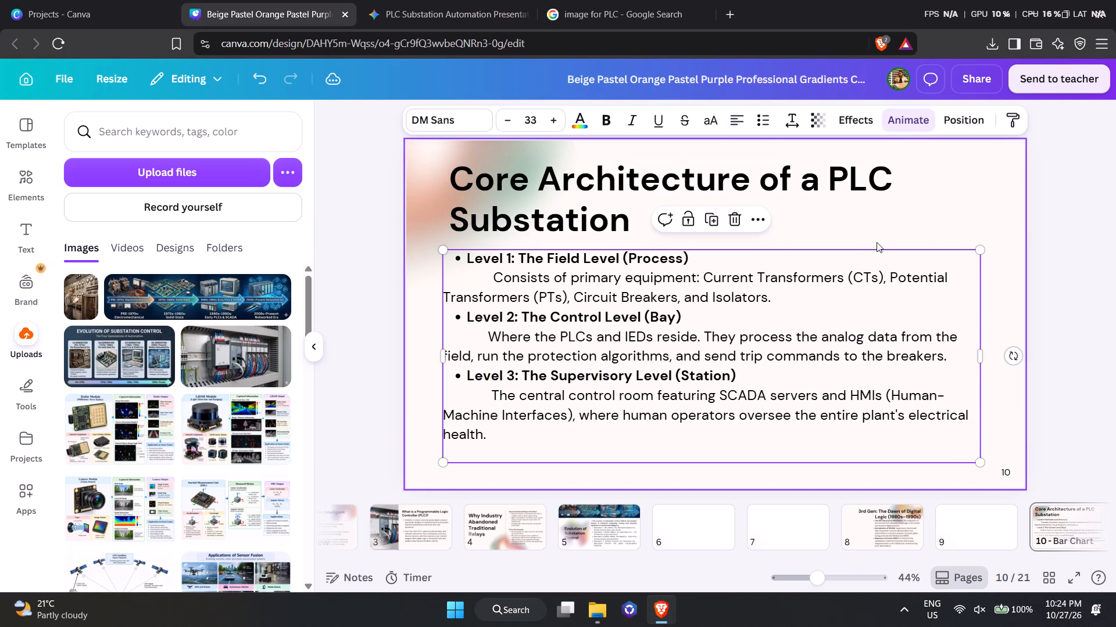
{"action": "left_click", "coordinate": [1068, 234]}
Delete leading spaces before "Consists of primary equipment" so the line starts under the Level 1 heading's text.
{"action": "double_click", "coordinate": [498, 276]}
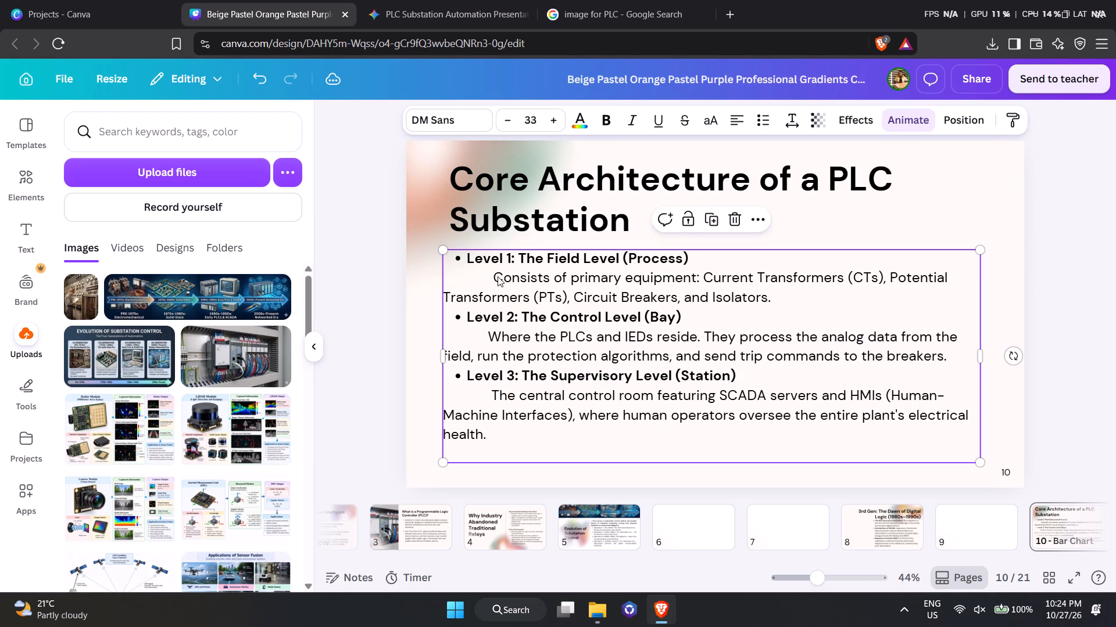
{"action": "key", "text": "BackSpace"}
{"action": "key", "text": "BackSpace"}
{"action": "key", "text": "BackSpace"}
{"action": "key", "text": "BackSpace"}
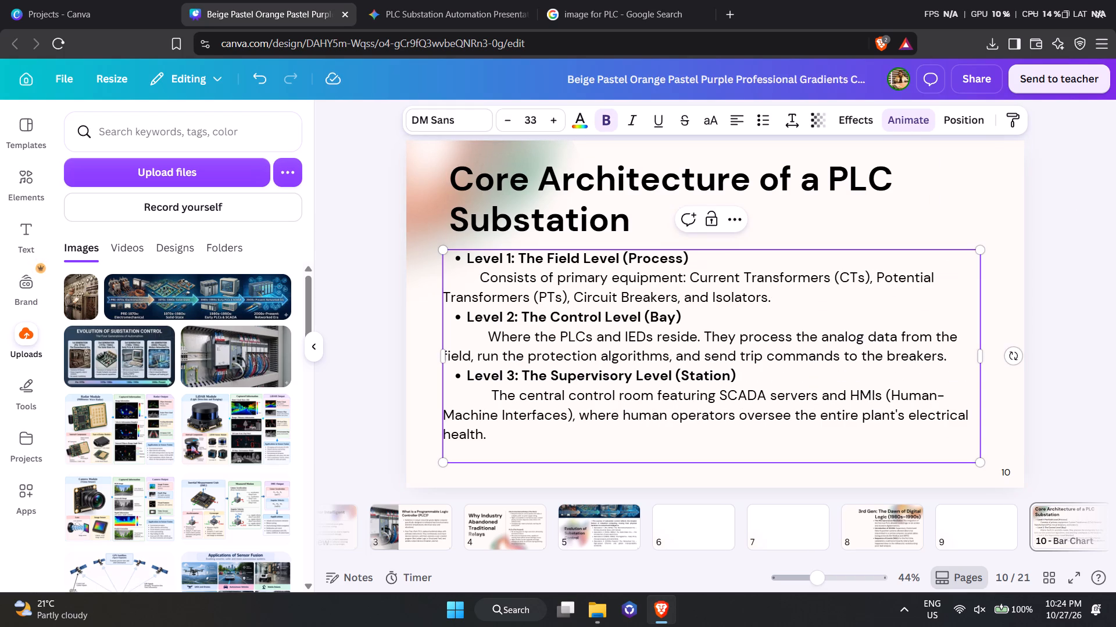
{"action": "key", "text": "BackSpace"}
{"action": "key", "text": "BackSpace"}
{"action": "key", "text": "BackSpace"}
{"action": "key", "text": "BackSpace"}
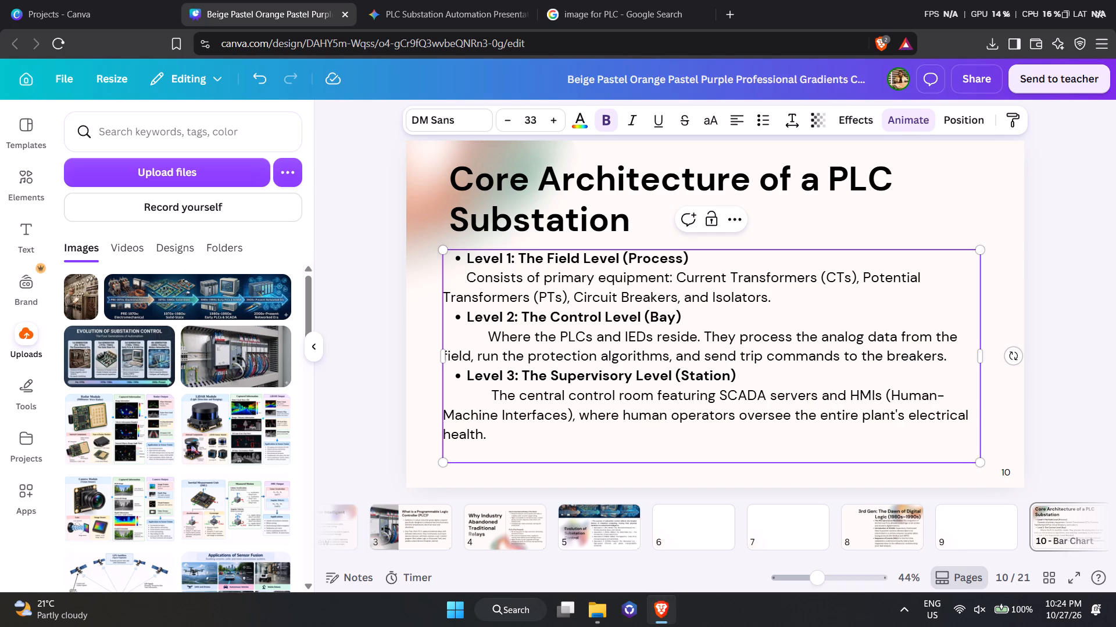
Delete leading spaces before "Where the PLCs and IEDs reside" so it starts roughly under the Level 2 heading's text.
{"action": "key", "text": "Down"}
{"action": "key", "text": "Down"}
{"action": "key", "text": "Right"}
{"action": "key", "text": "Right"}
{"action": "key", "text": "Right"}
{"action": "key", "text": "Down"}
{"action": "key", "text": "BackSpace"}
{"action": "key", "text": "BackSpace"}
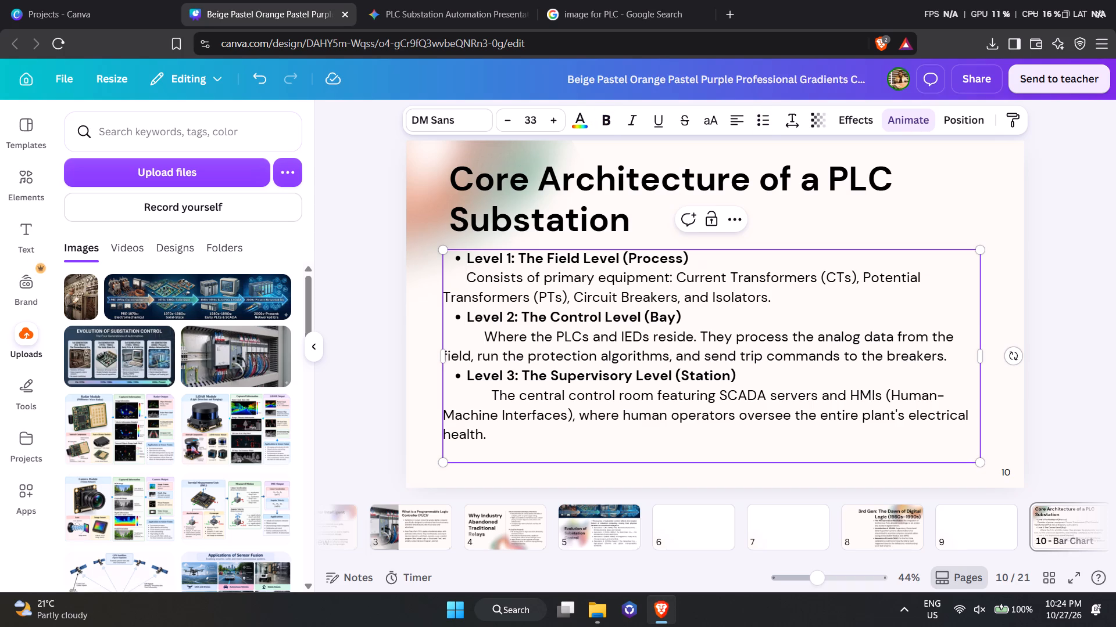
{"action": "key", "text": "BackSpace"}
{"action": "key", "text": "BackSpace"}
{"action": "key", "text": "BackSpace"}
{"action": "key", "text": "Down"}
{"action": "key", "text": "Down"}
{"action": "key", "text": "Down"}
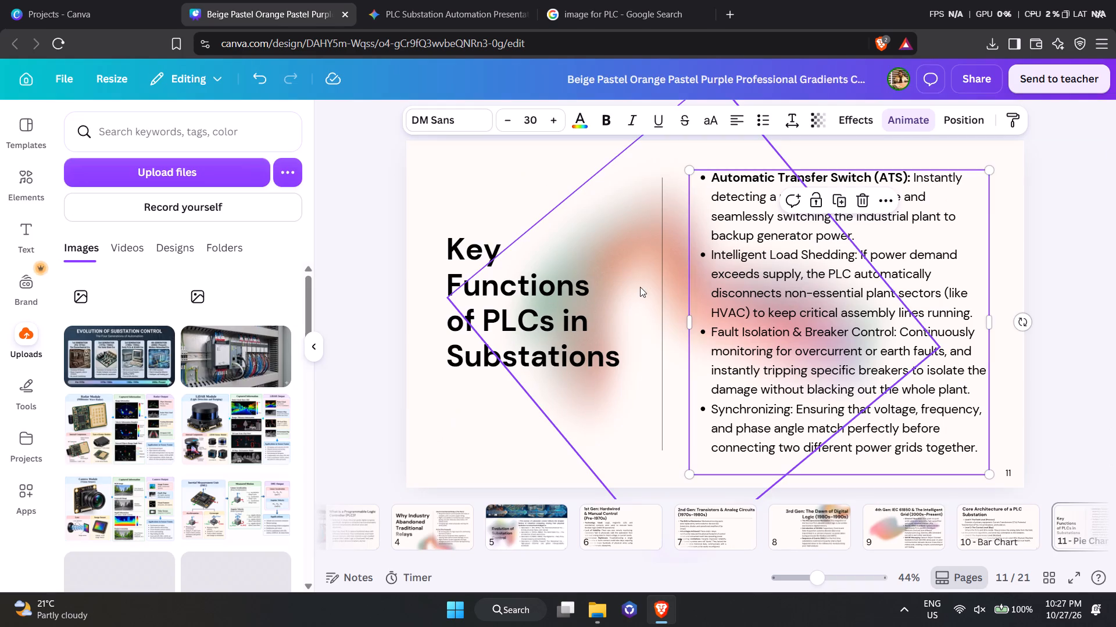
Bold the entire bullet text box on page 11 and shift it slightly lower on the slide.
{"action": "key", "text": "ctrl+b"}
{"action": "scroll", "coordinate": [709, 300], "scroll_direction": "up", "scroll_amount": 1}
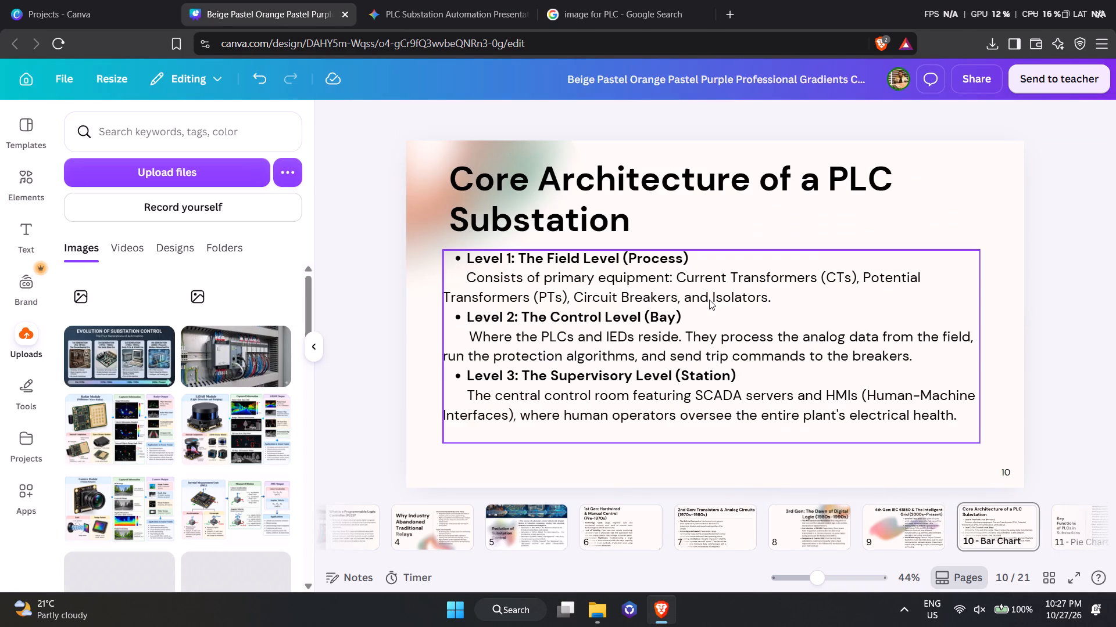
{"action": "scroll", "coordinate": [709, 300], "scroll_direction": "down", "scroll_amount": 1}
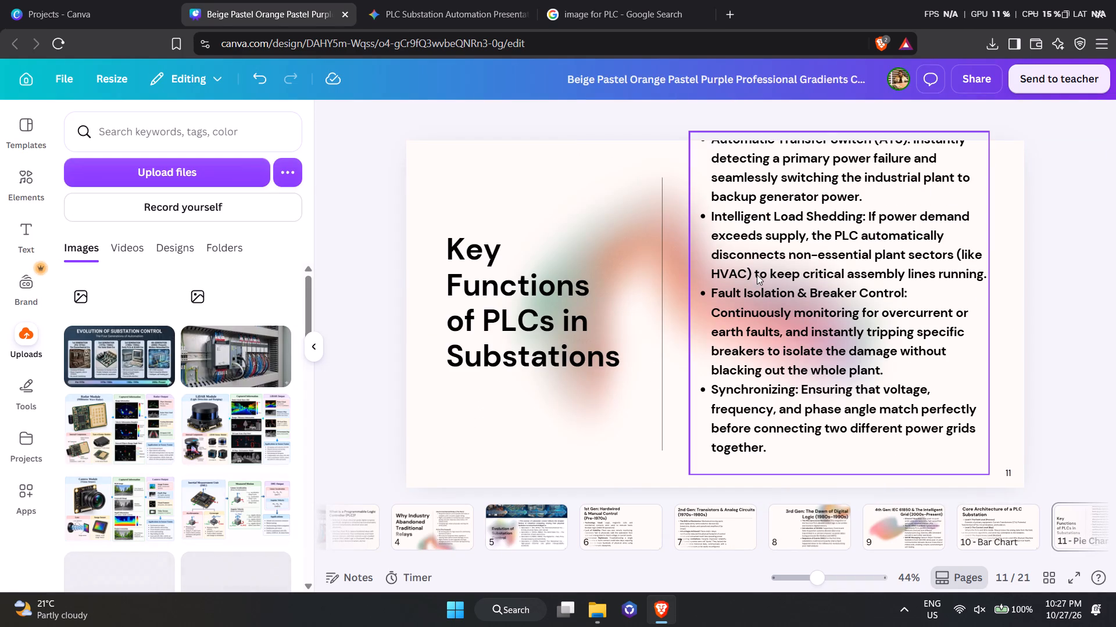
{"action": "left_click_drag", "start_coordinate": [836, 271], "coordinate": [837, 293]}
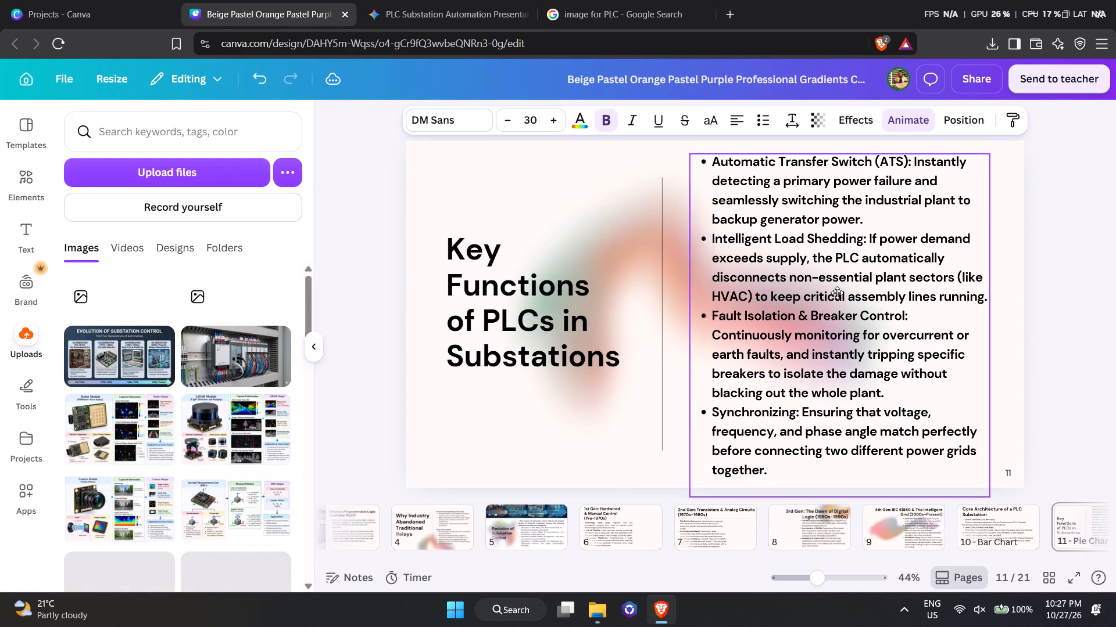
{"action": "left_click_drag", "start_coordinate": [837, 293], "coordinate": [833, 287]}
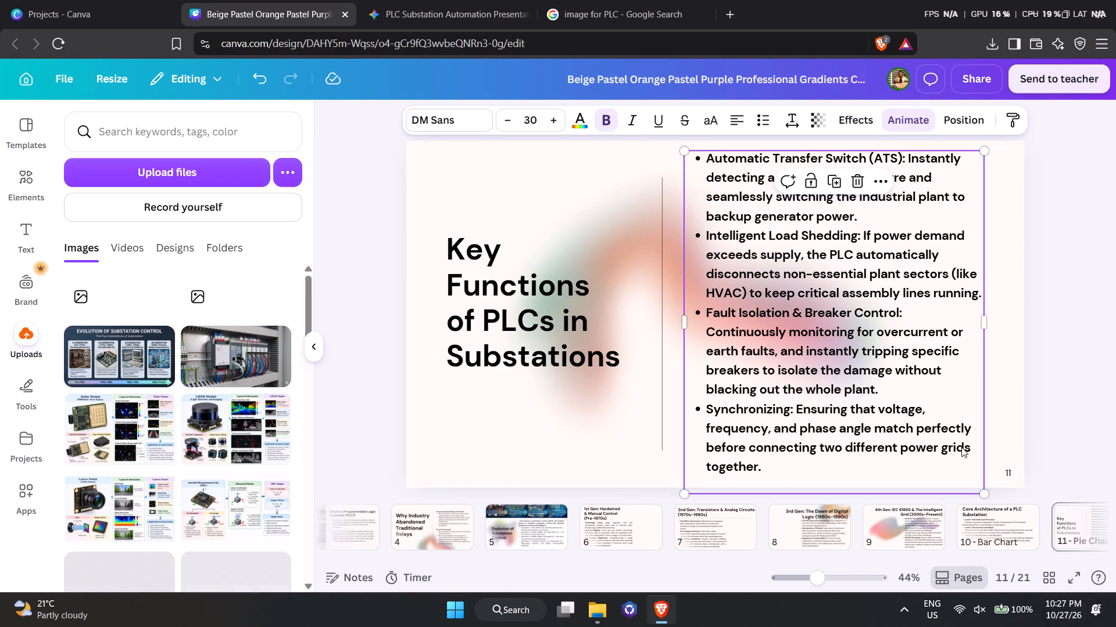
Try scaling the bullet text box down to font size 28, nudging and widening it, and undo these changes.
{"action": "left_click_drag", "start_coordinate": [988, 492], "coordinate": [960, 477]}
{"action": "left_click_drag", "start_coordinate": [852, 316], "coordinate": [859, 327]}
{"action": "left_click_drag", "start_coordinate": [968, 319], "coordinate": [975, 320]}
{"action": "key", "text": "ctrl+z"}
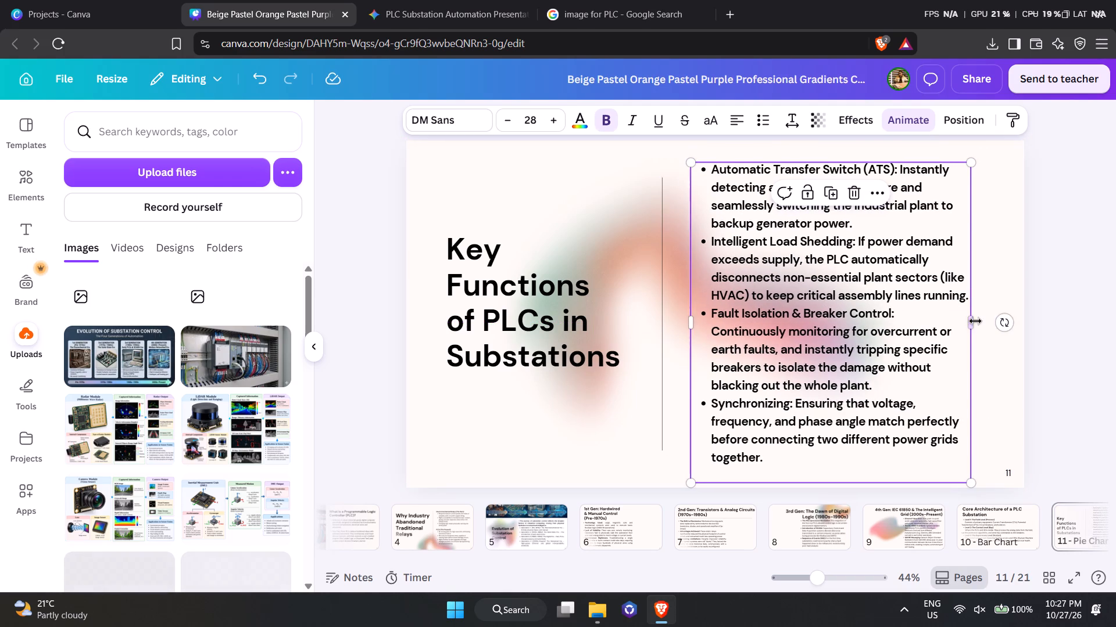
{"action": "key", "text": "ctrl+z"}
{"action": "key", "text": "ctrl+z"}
Widen the bullet text box toward page 11's right edge and center it vertically beside the divider.
{"action": "left_click_drag", "start_coordinate": [986, 327], "coordinate": [1004, 327]}
{"action": "left_click_drag", "start_coordinate": [908, 327], "coordinate": [904, 303]}
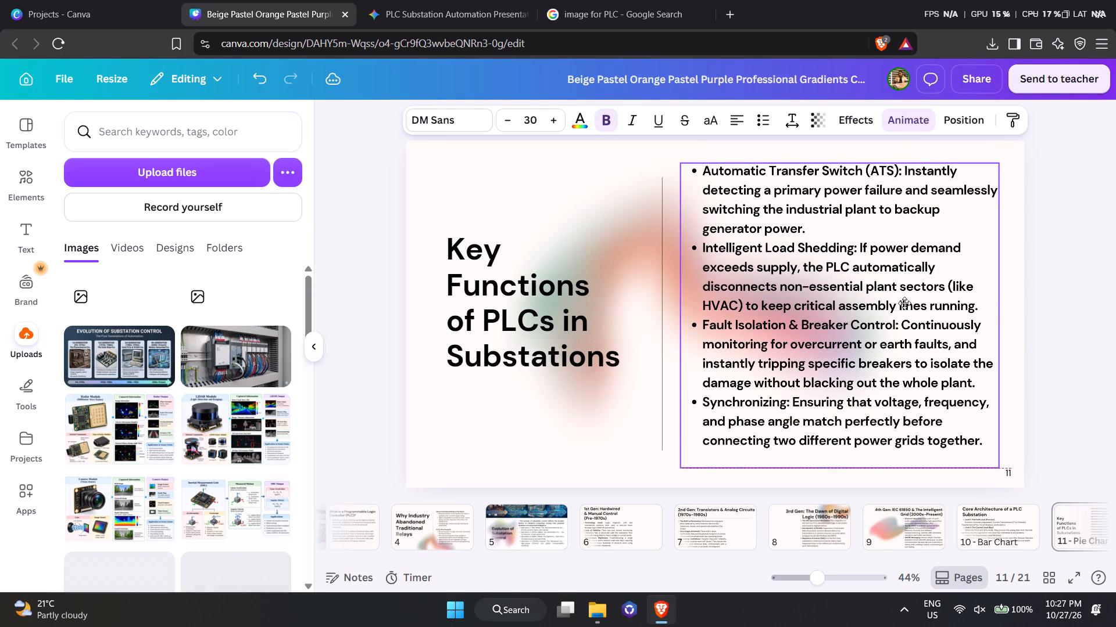
{"action": "left_click_drag", "start_coordinate": [904, 303], "coordinate": [904, 300]}
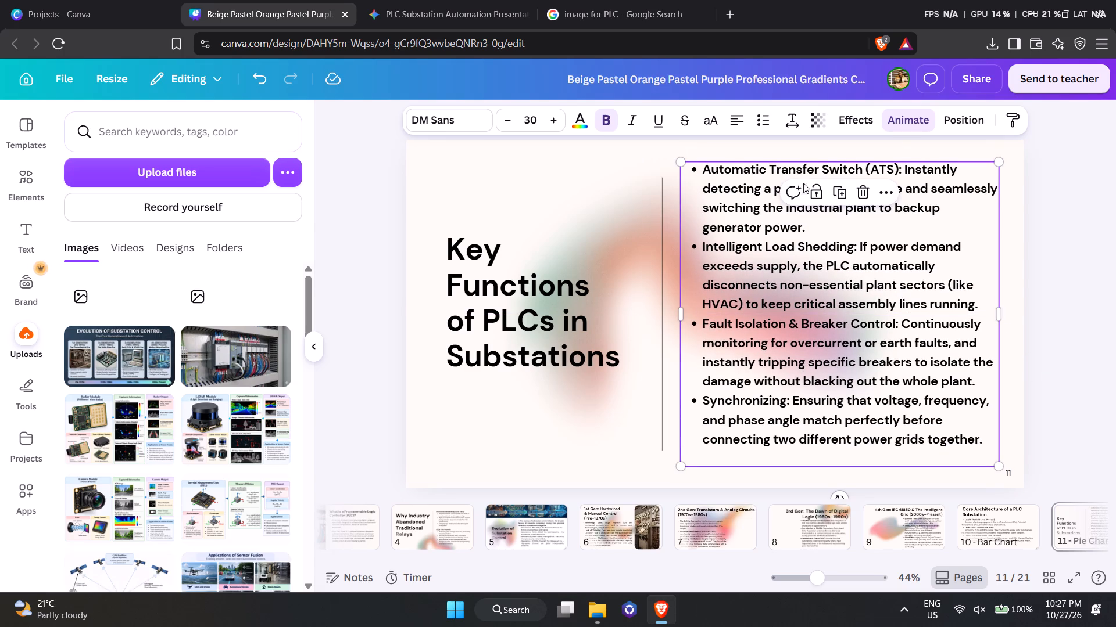
Remove bold from the description after each of the four bullet labels, keeping only the labels bold.
{"action": "left_click", "coordinate": [903, 167]}
{"action": "left_click_drag", "start_coordinate": [904, 166], "coordinate": [945, 211]}
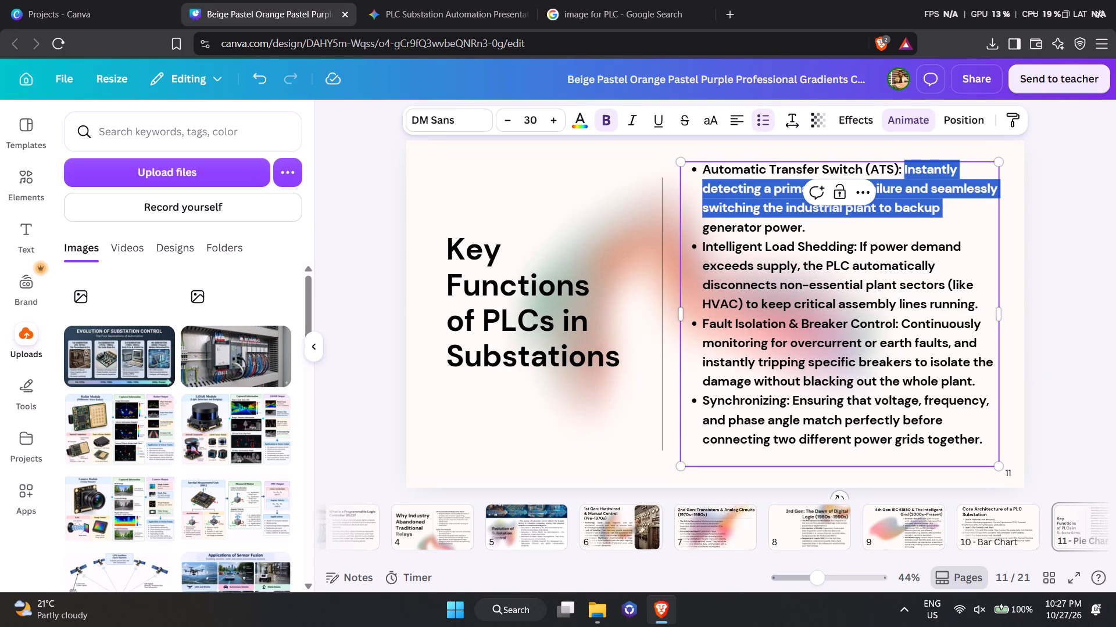
{"action": "left_click_drag", "start_coordinate": [945, 211], "coordinate": [947, 219]}
{"action": "key", "text": "ctrl+b"}
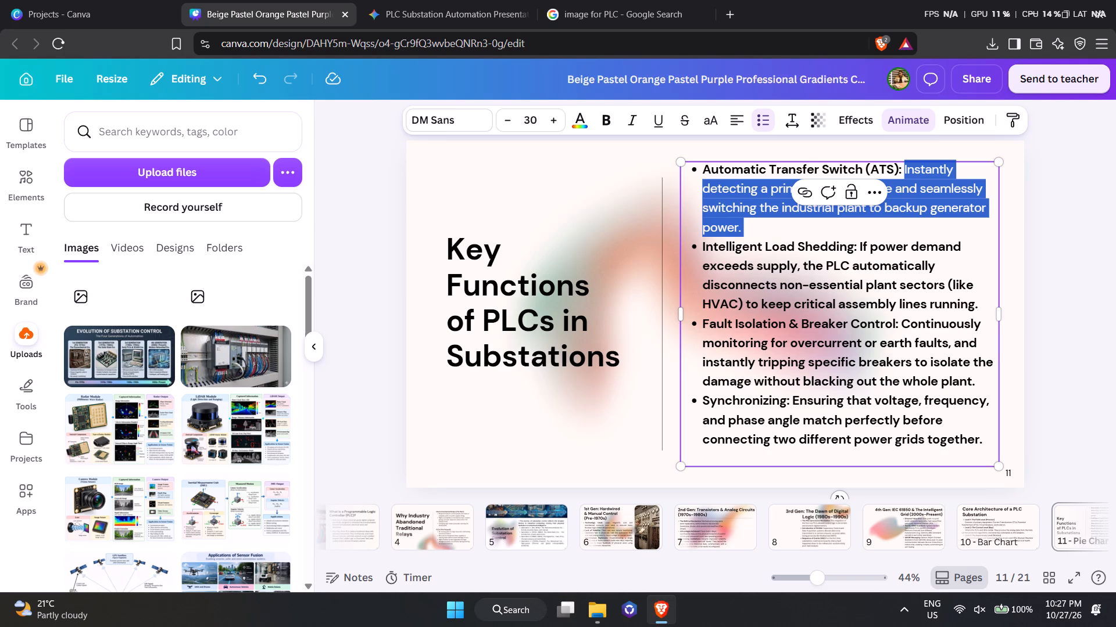
{"action": "left_click_drag", "start_coordinate": [858, 245], "coordinate": [974, 312]}
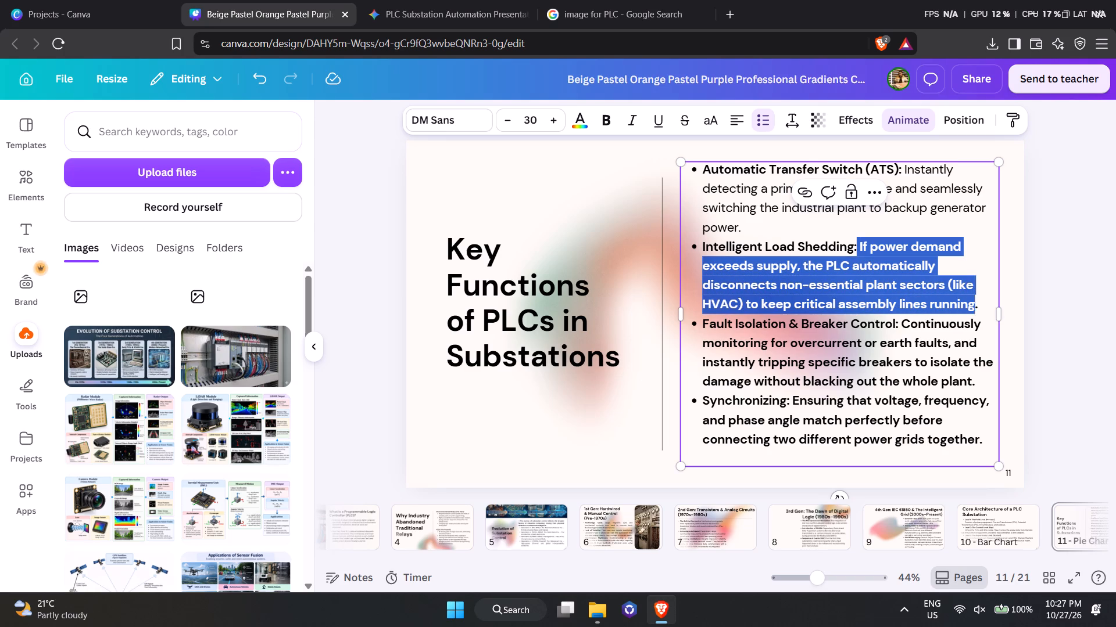
{"action": "left_click_drag", "start_coordinate": [974, 312], "coordinate": [978, 312]}
{"action": "key", "text": "ctrl+b"}
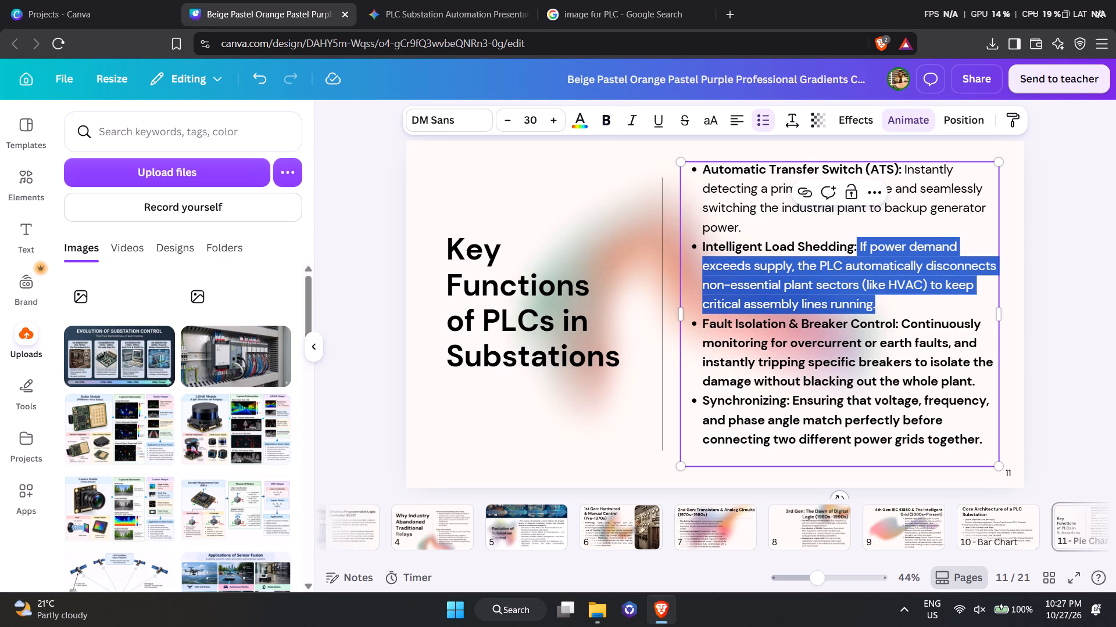
{"action": "left_click_drag", "start_coordinate": [902, 317], "coordinate": [938, 354]}
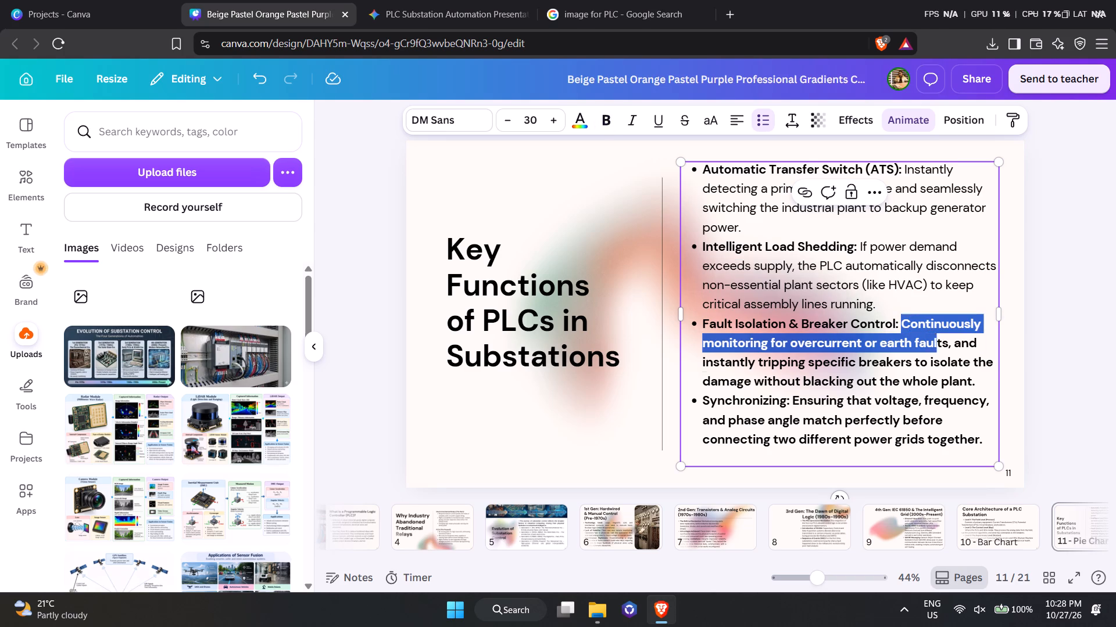
{"action": "left_click_drag", "start_coordinate": [938, 354], "coordinate": [987, 381]}
{"action": "key", "text": "ctrl+b"}
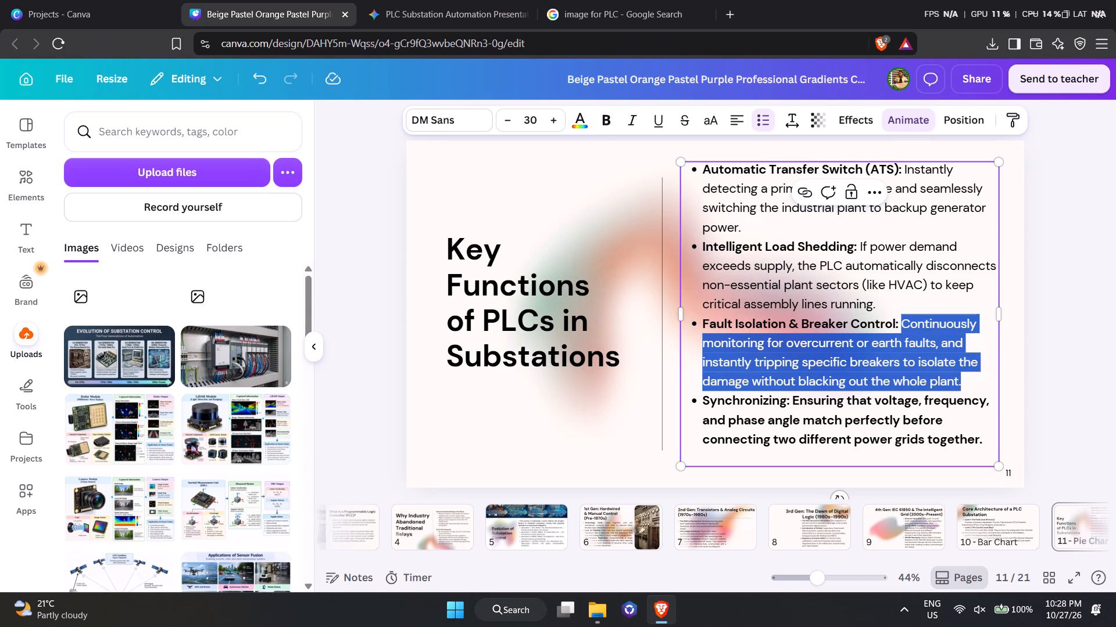
{"action": "left_click_drag", "start_coordinate": [792, 397], "coordinate": [995, 442]}
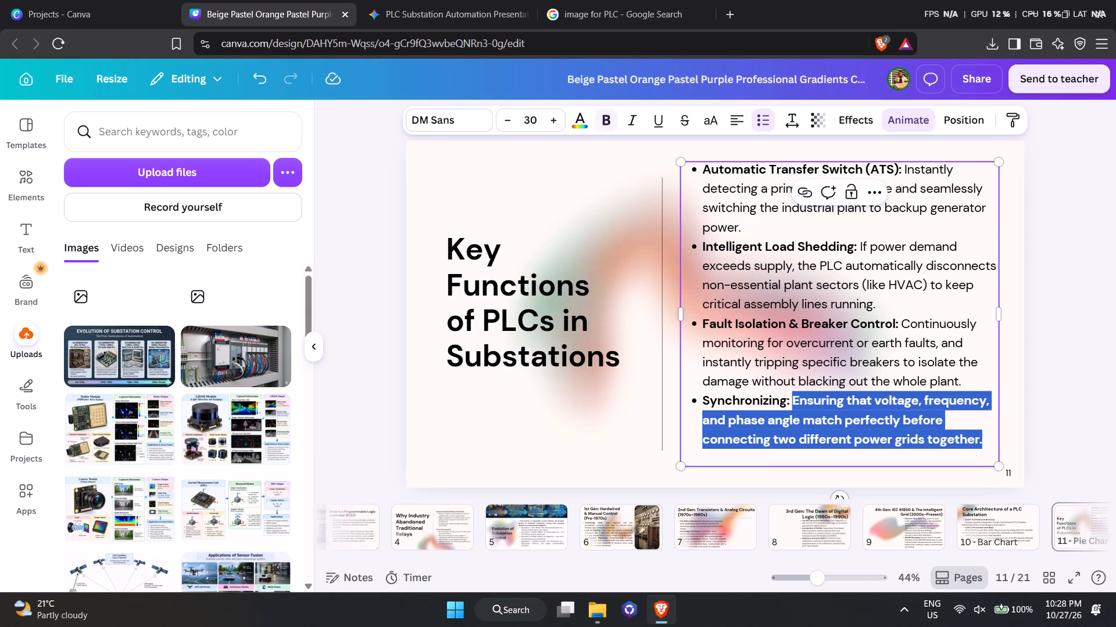
{"action": "key", "text": "ctrl+b"}
{"action": "left_click", "coordinate": [1048, 361]}
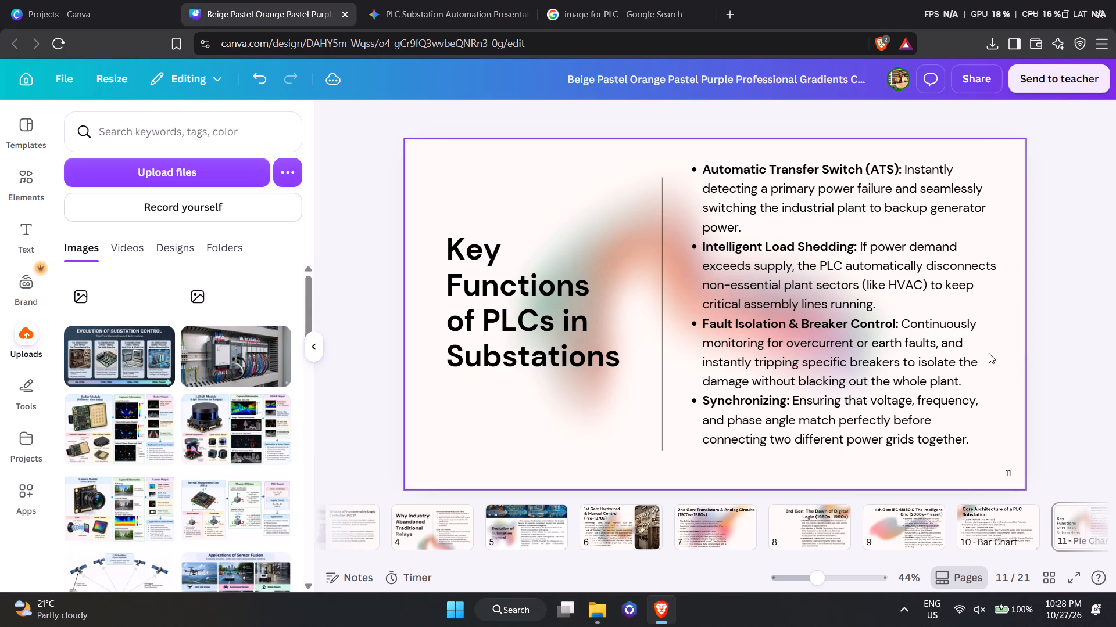
Increase the font size of the "Key Functions of PLCs in Substations" heading to 77.
{"action": "left_click", "coordinate": [557, 300]}
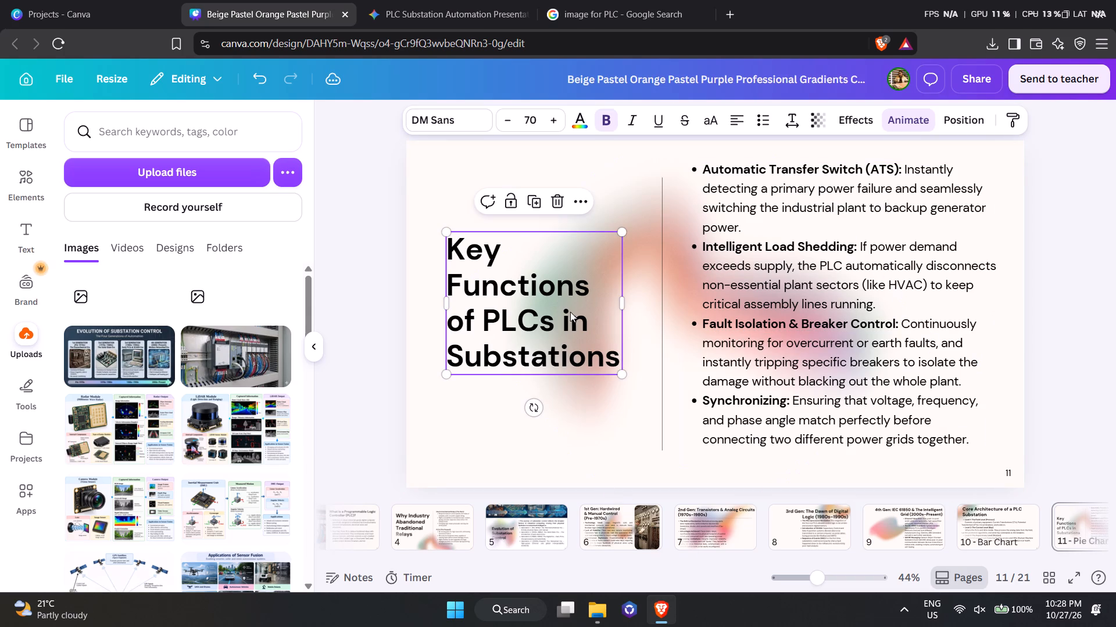
{"action": "triple_click", "coordinate": [553, 119]}
{"action": "triple_click", "coordinate": [553, 119]}
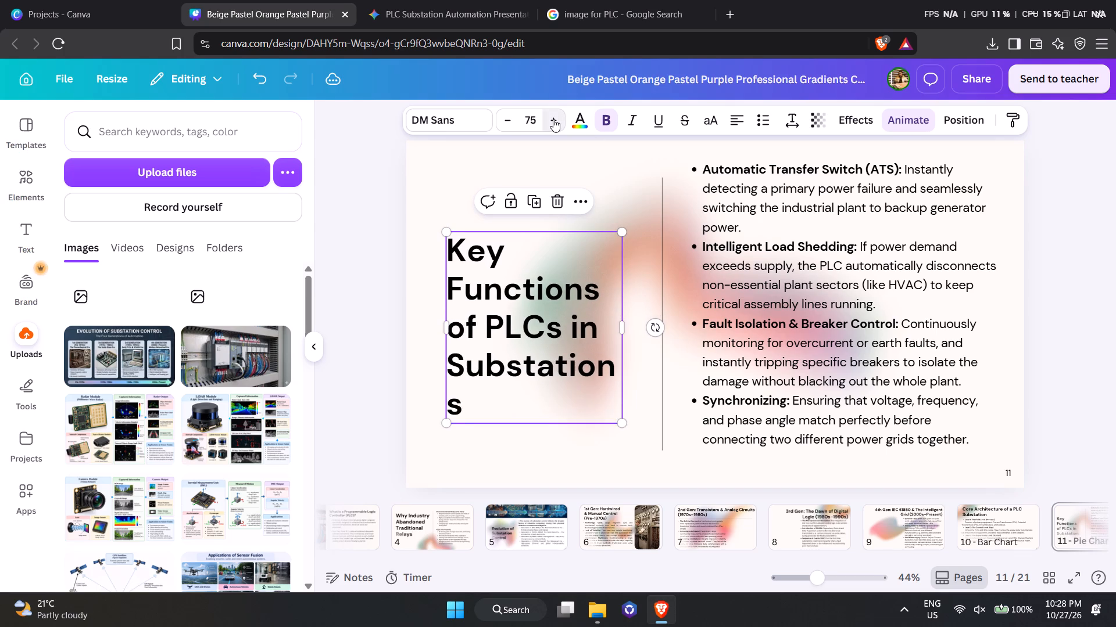
{"action": "left_click", "coordinate": [553, 119]}
Widen page 11's heading text box to about 600 px so the word "Substations" fits on one line.
{"action": "left_click_drag", "start_coordinate": [624, 330], "coordinate": [675, 336]}
{"action": "key", "text": "ctrl+z"}
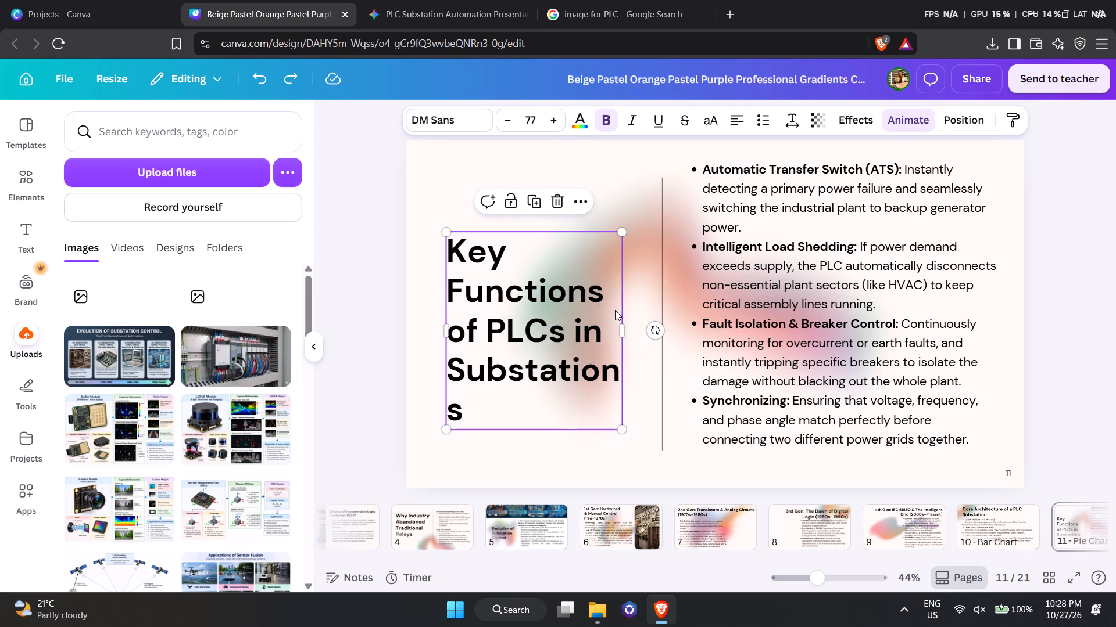
{"action": "left_click_drag", "start_coordinate": [620, 334], "coordinate": [631, 338]}
{"action": "left_click", "coordinate": [618, 333]}
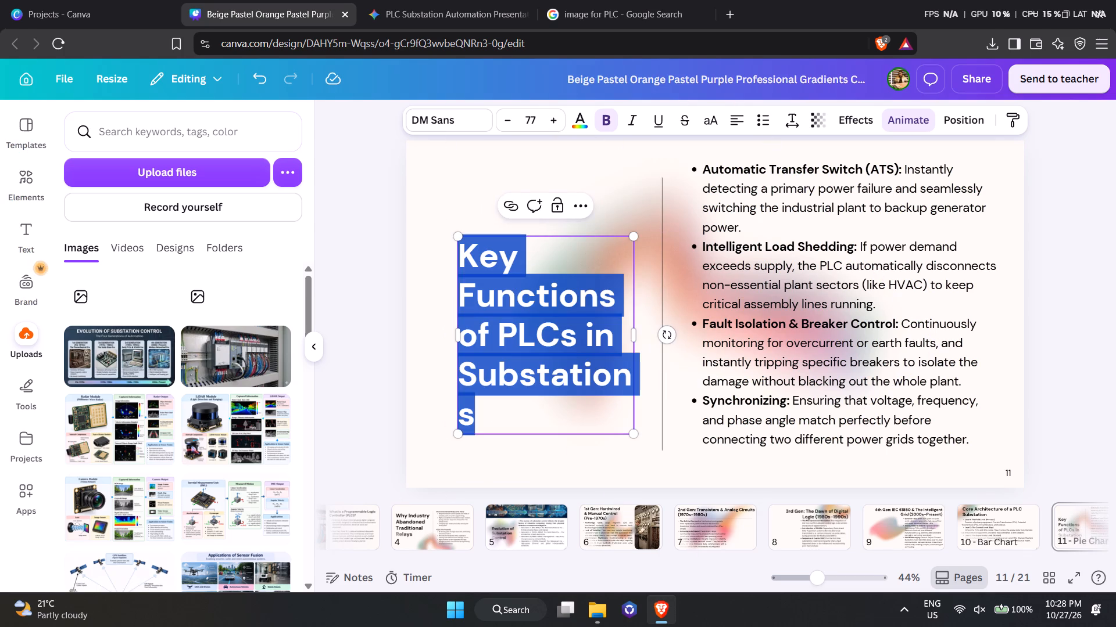
{"action": "left_click_drag", "start_coordinate": [635, 331], "coordinate": [650, 335]}
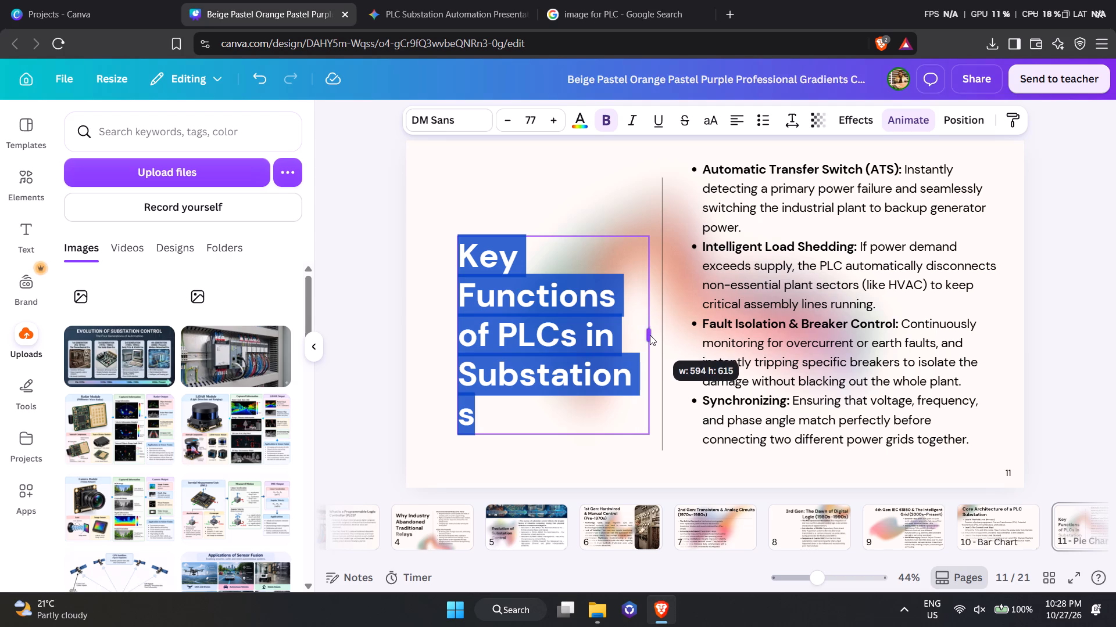
{"action": "left_click_drag", "start_coordinate": [650, 335], "coordinate": [652, 337]}
{"action": "left_click", "coordinate": [345, 200]}
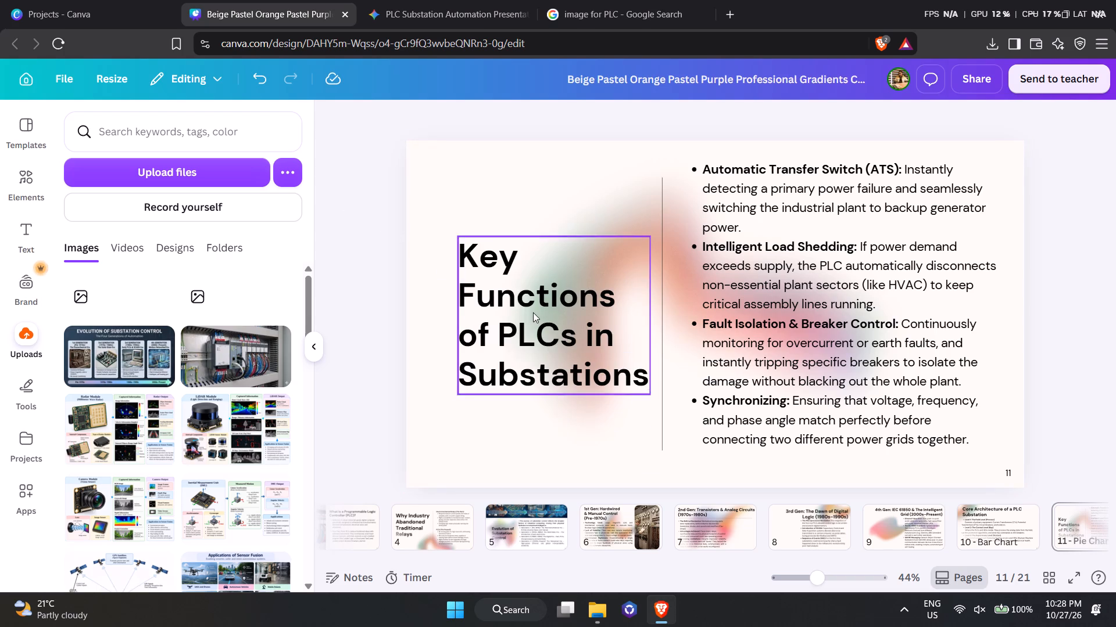
Reposition the "Key Functions of PLCs in Substations" heading left of the divider, vertically centered on the page.
{"action": "left_click", "coordinate": [533, 312]}
{"action": "left_click_drag", "start_coordinate": [542, 318], "coordinate": [534, 310]}
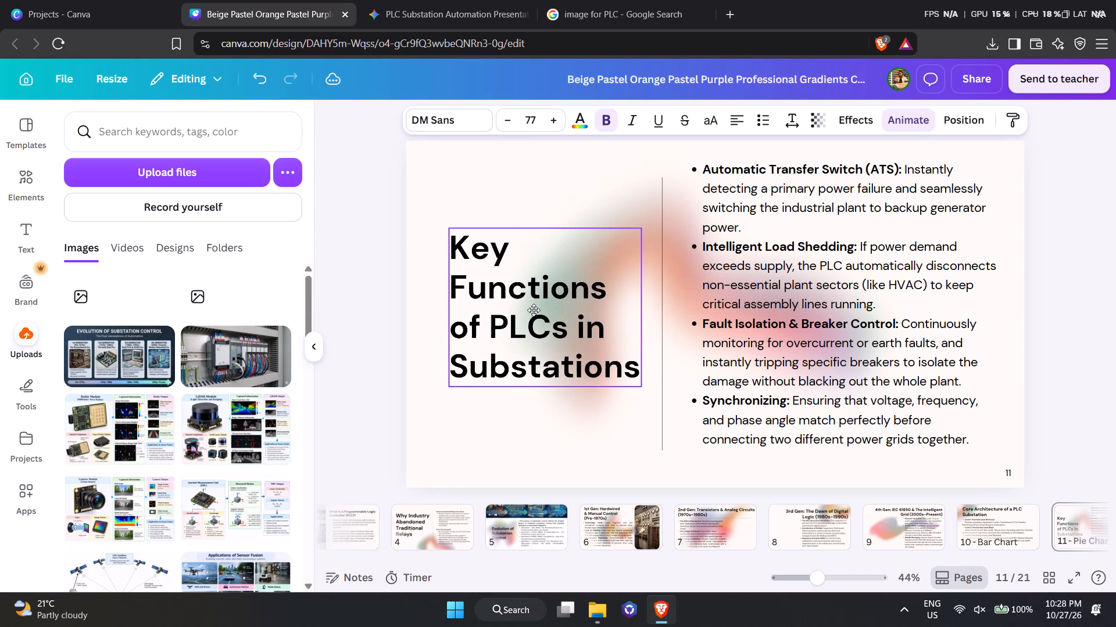
{"action": "left_click_drag", "start_coordinate": [534, 310], "coordinate": [532, 314]}
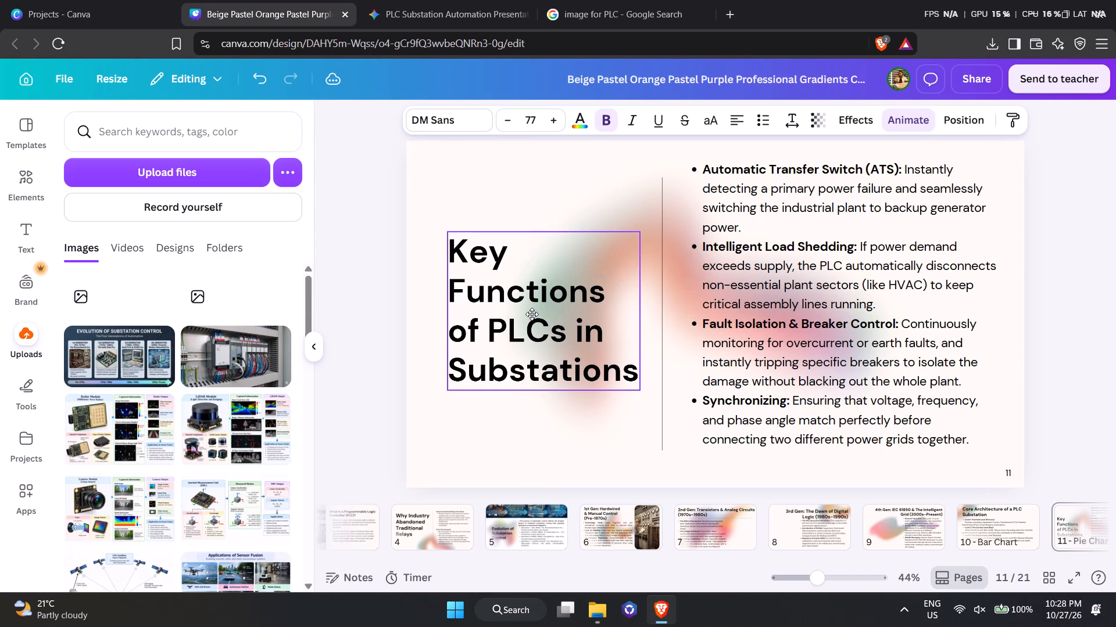
{"action": "left_click_drag", "start_coordinate": [532, 314], "coordinate": [531, 319]}
{"action": "left_click", "coordinate": [344, 225]}
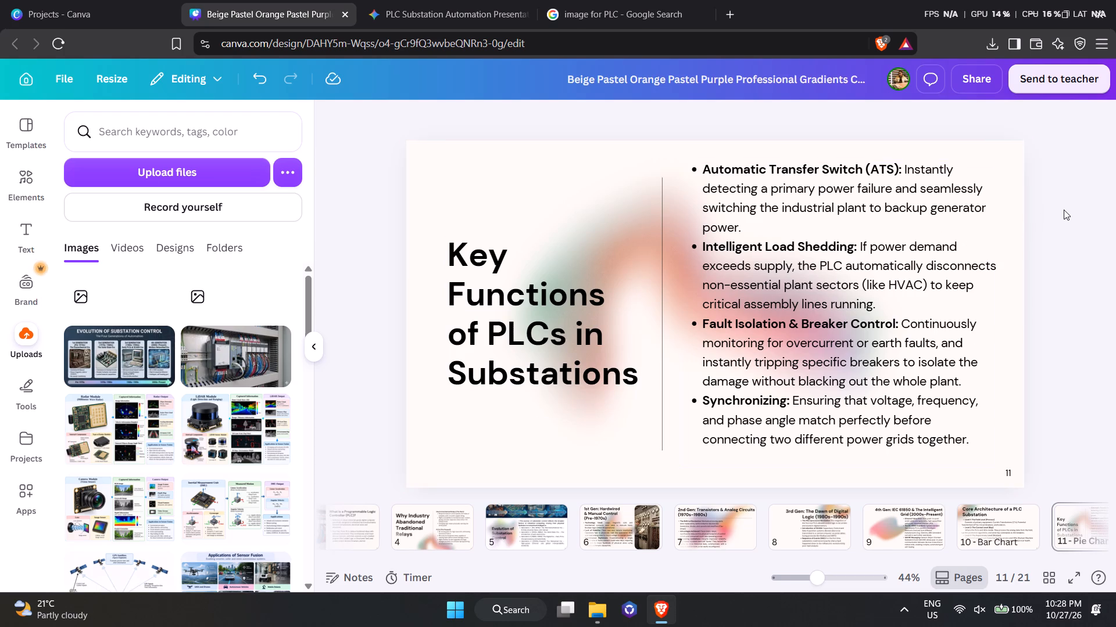
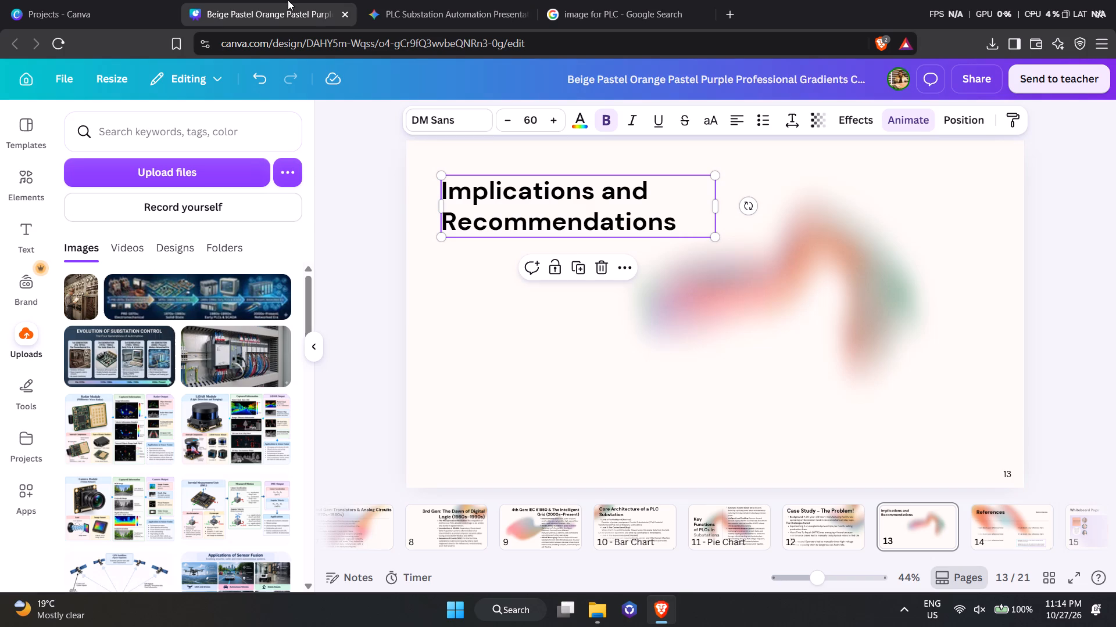
{"action": "double_click", "coordinate": [564, 199]}
{"action": "key", "text": "ctrl+v"}
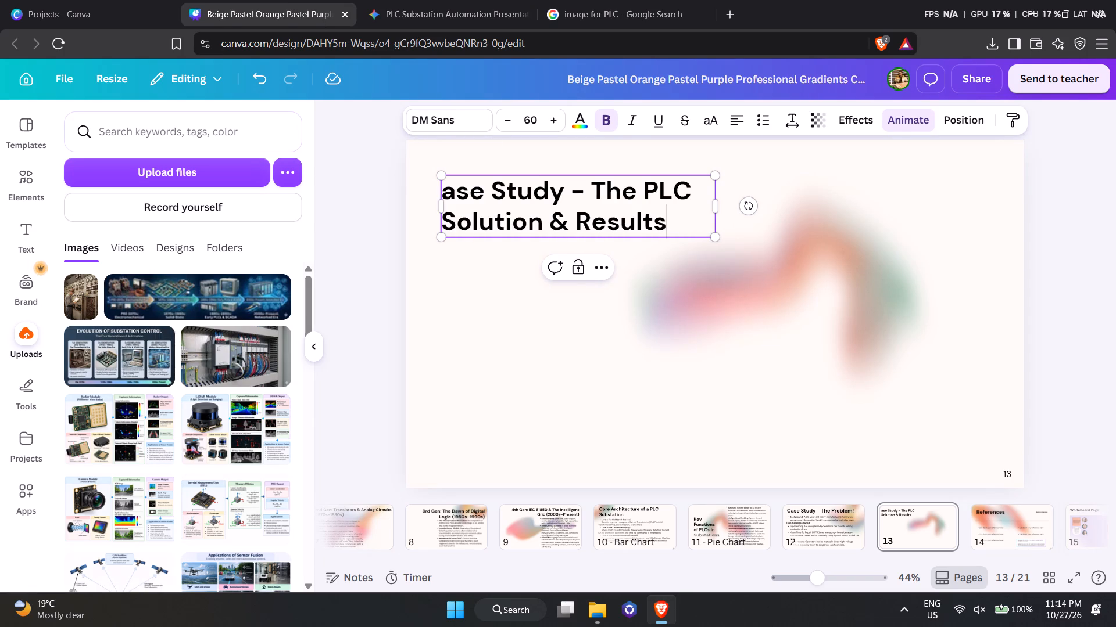
{"action": "left_click", "coordinate": [448, 194]}
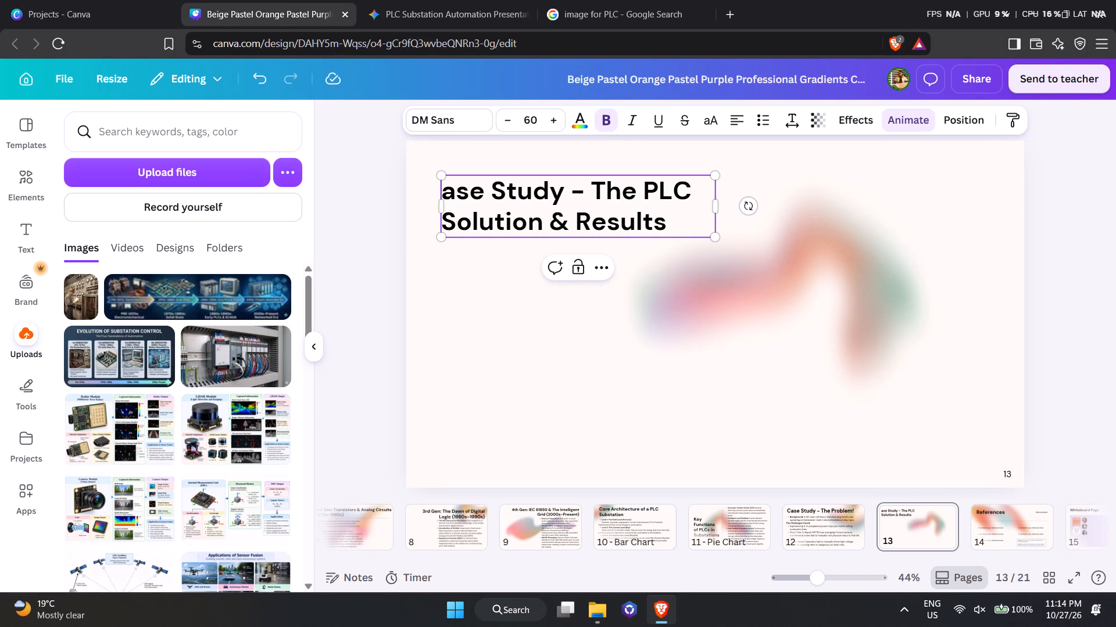
{"action": "left_click", "coordinate": [463, 189]}
{"action": "key", "text": "Left"}
{"action": "key", "text": "Left"}
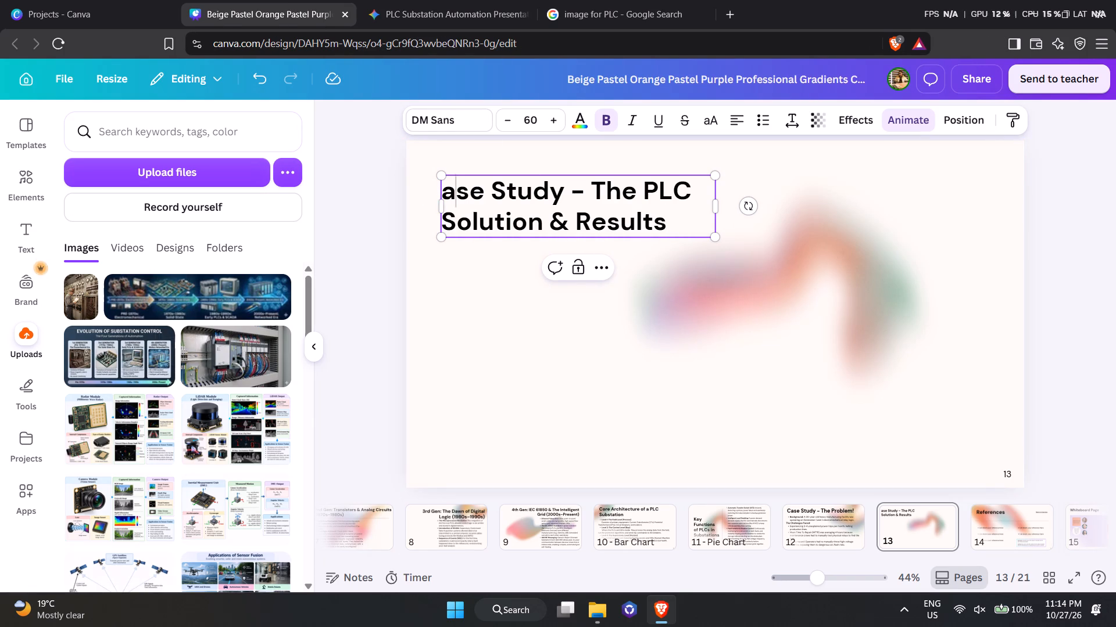
{"action": "key", "text": "shift+c"}
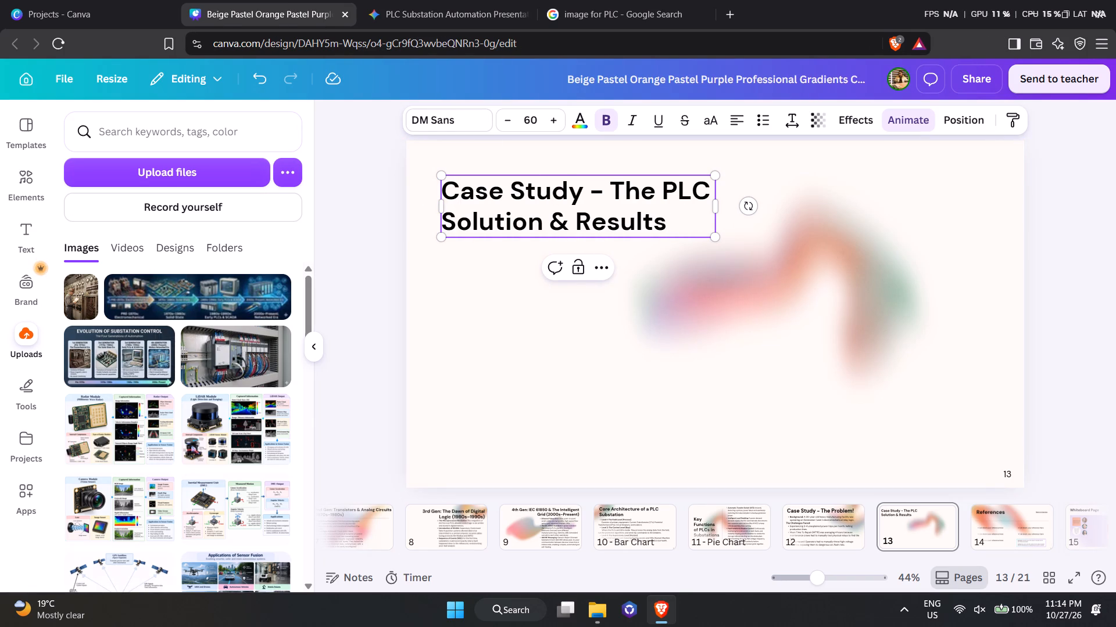
Set the slide 13 title to size 80 and widen its box across the slide to fit two lines.
{"action": "key", "text": "Left"}
{"action": "key", "text": "ctrl+shift+Down"}
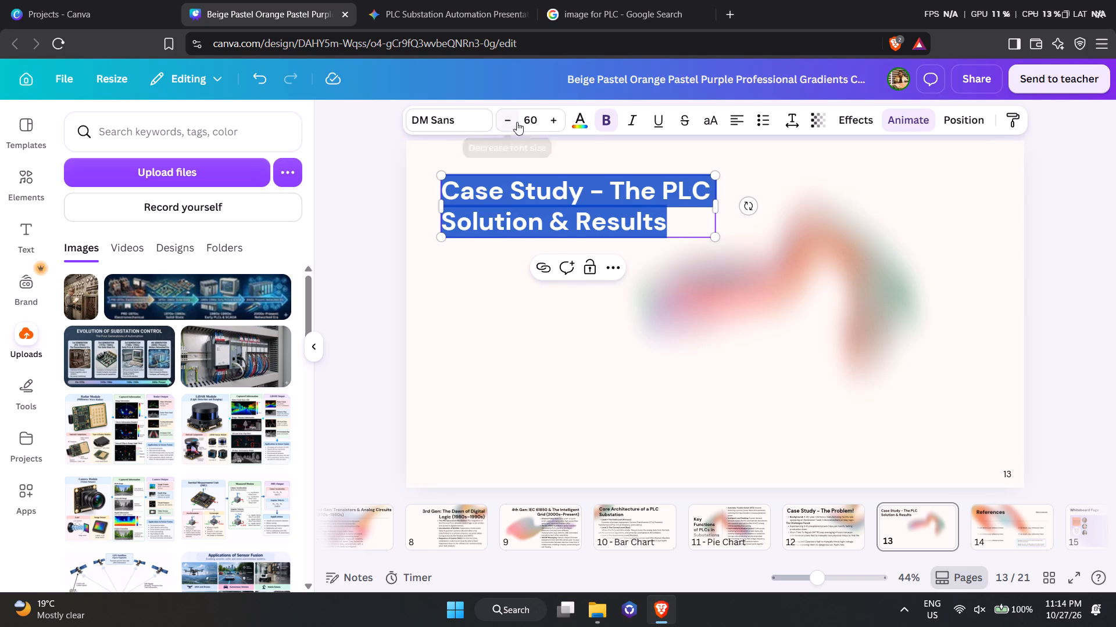
{"action": "left_click", "coordinate": [520, 120]}
{"action": "type", "text": "80"}
{"action": "key", "text": "Return"}
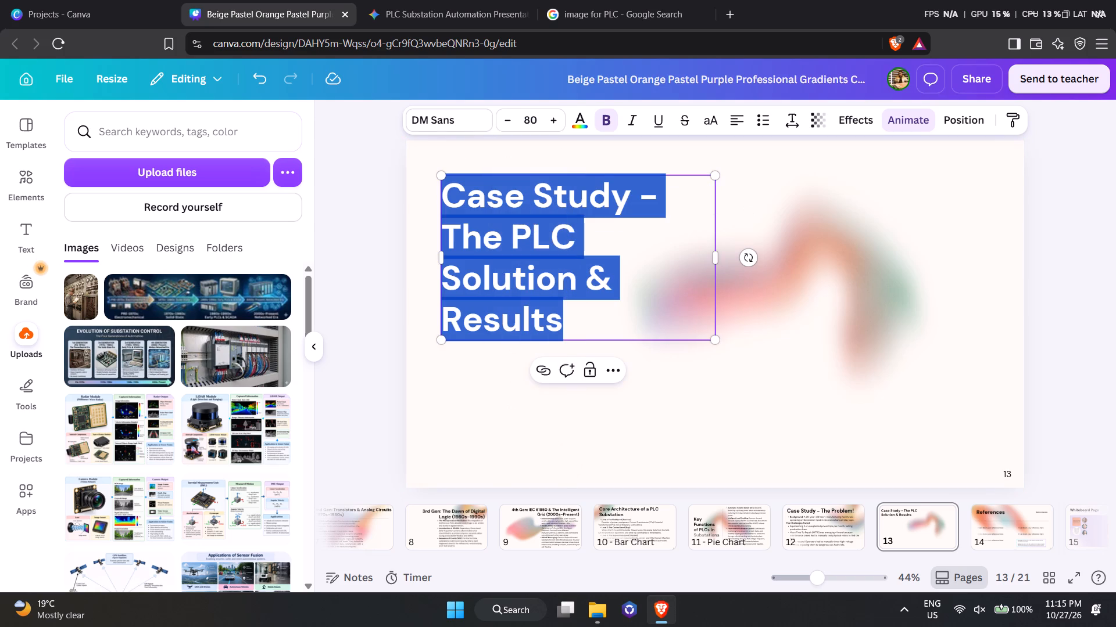
{"action": "left_click_drag", "start_coordinate": [718, 259], "coordinate": [1001, 245]}
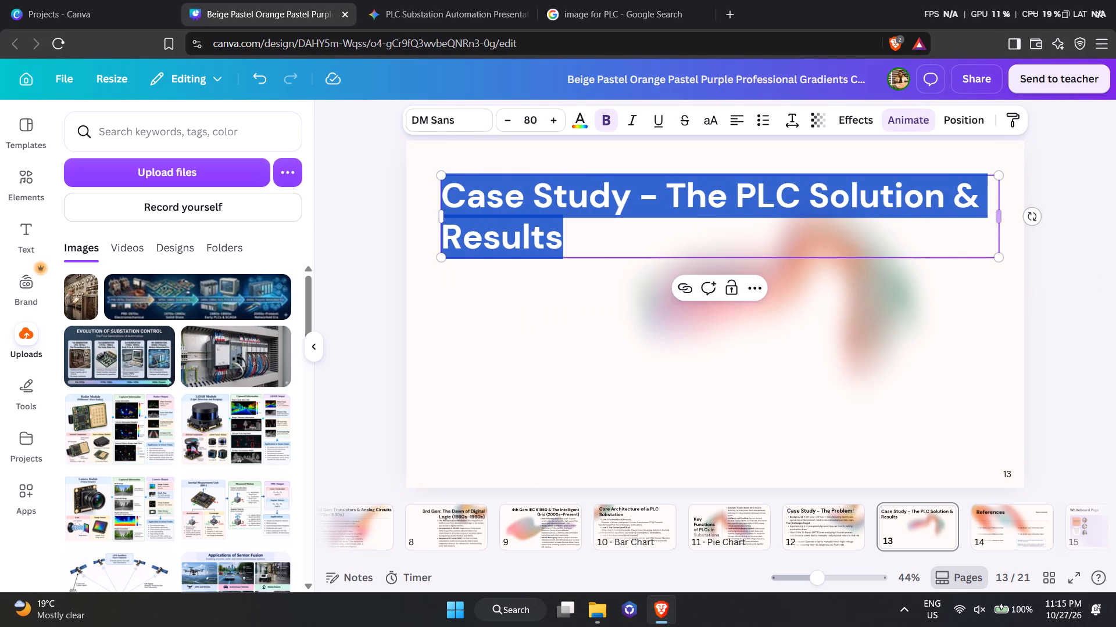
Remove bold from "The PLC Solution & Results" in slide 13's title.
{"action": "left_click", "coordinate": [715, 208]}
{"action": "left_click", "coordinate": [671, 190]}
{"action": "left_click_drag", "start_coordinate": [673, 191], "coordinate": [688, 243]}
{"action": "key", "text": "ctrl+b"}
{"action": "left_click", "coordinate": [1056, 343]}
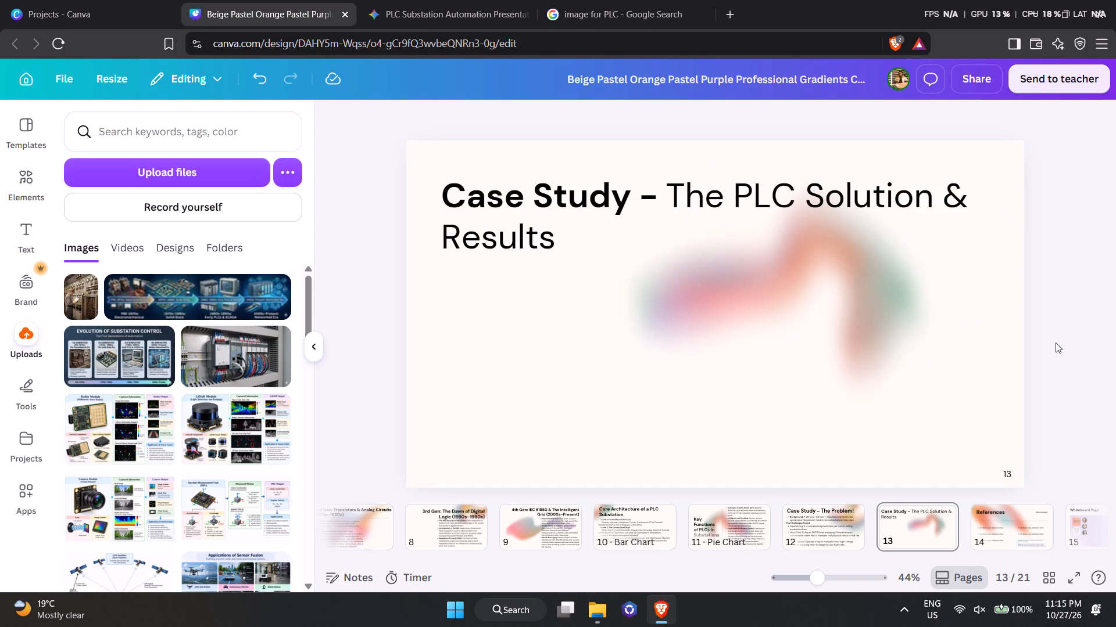
Reduce the slide 13 title's font size to 73.
{"action": "left_click", "coordinate": [665, 189]}
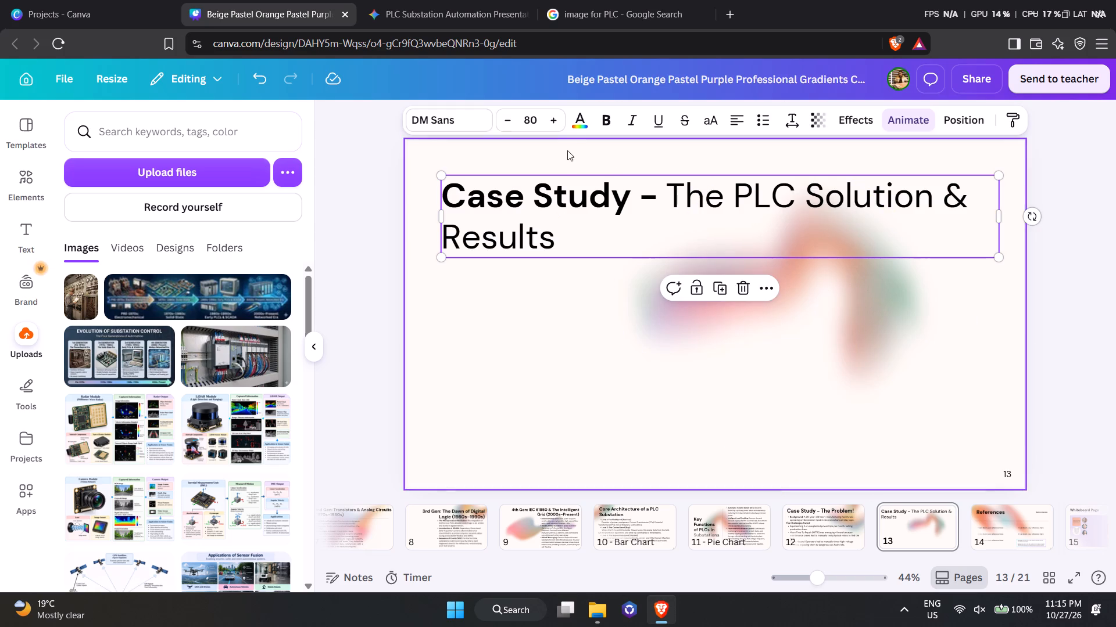
{"action": "left_click", "coordinate": [546, 127]}
{"action": "triple_click", "coordinate": [511, 122]}
{"action": "triple_click", "coordinate": [511, 122]}
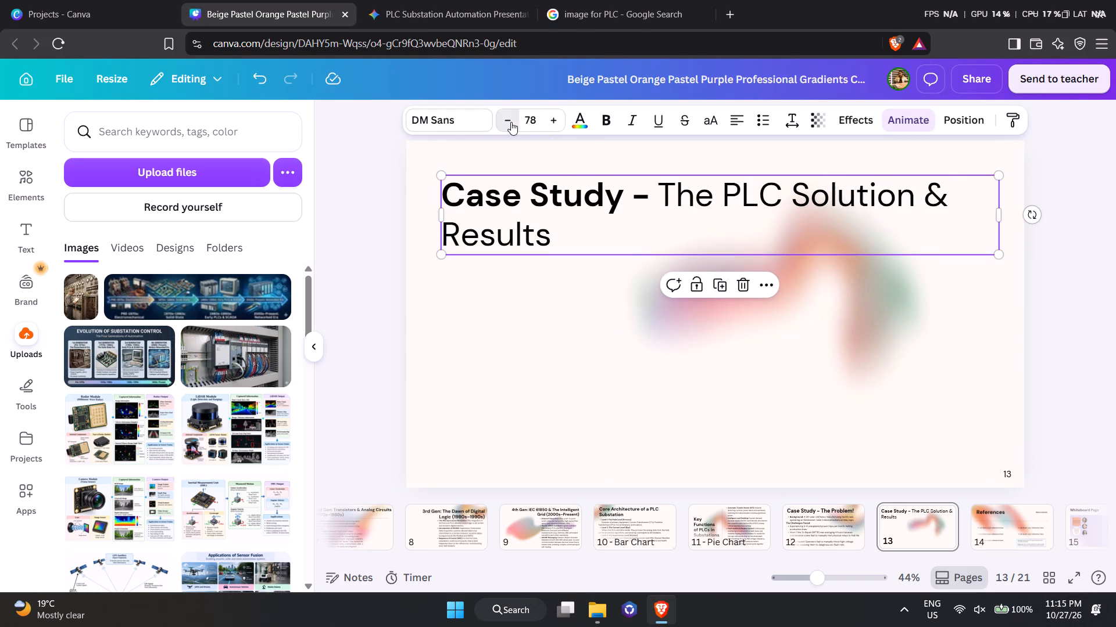
{"action": "left_click", "coordinate": [511, 122]}
{"action": "left_click", "coordinate": [511, 122]}
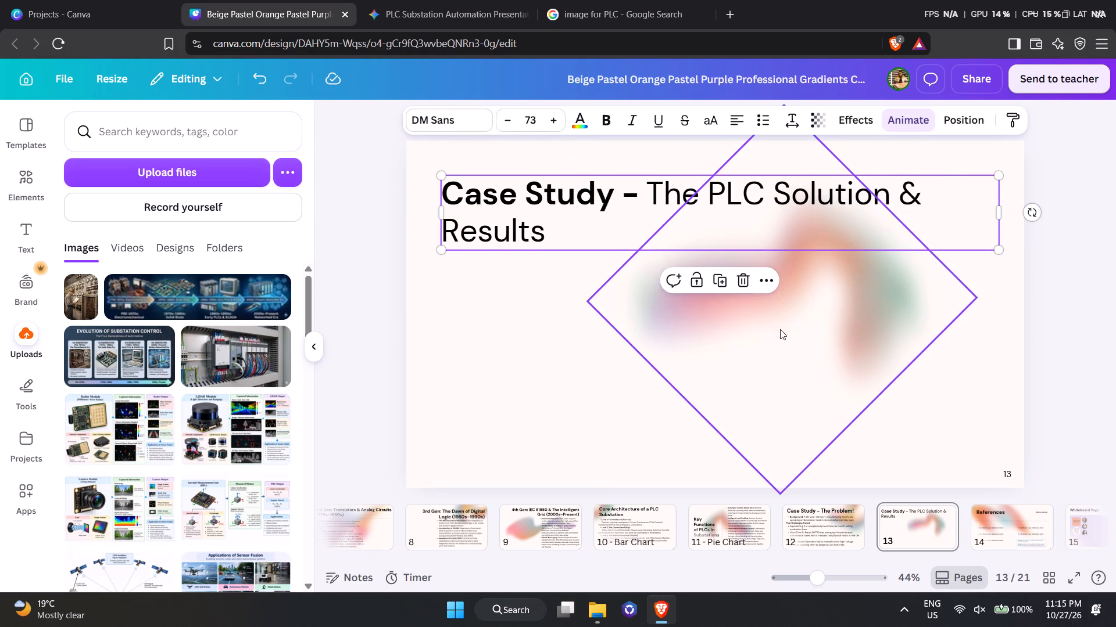
Enlarge the blurred gradient graphic on slide 13, extending it toward the slide's left side.
{"action": "left_click", "coordinate": [799, 320]}
{"action": "left_click_drag", "start_coordinate": [589, 302], "coordinate": [472, 311]}
Compare with slide 12, and restyle slide 13's title with "Case Study –" in regular weight and "The PLC Solution & Results" in bold.
{"action": "left_click", "coordinate": [817, 534]}
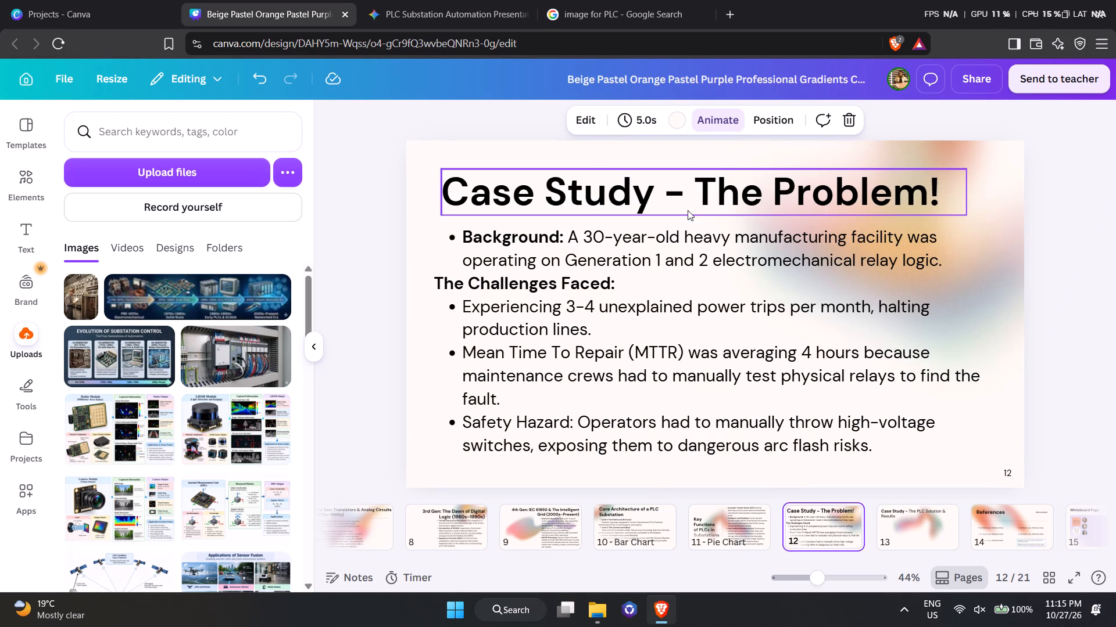
{"action": "left_click", "coordinate": [914, 534]}
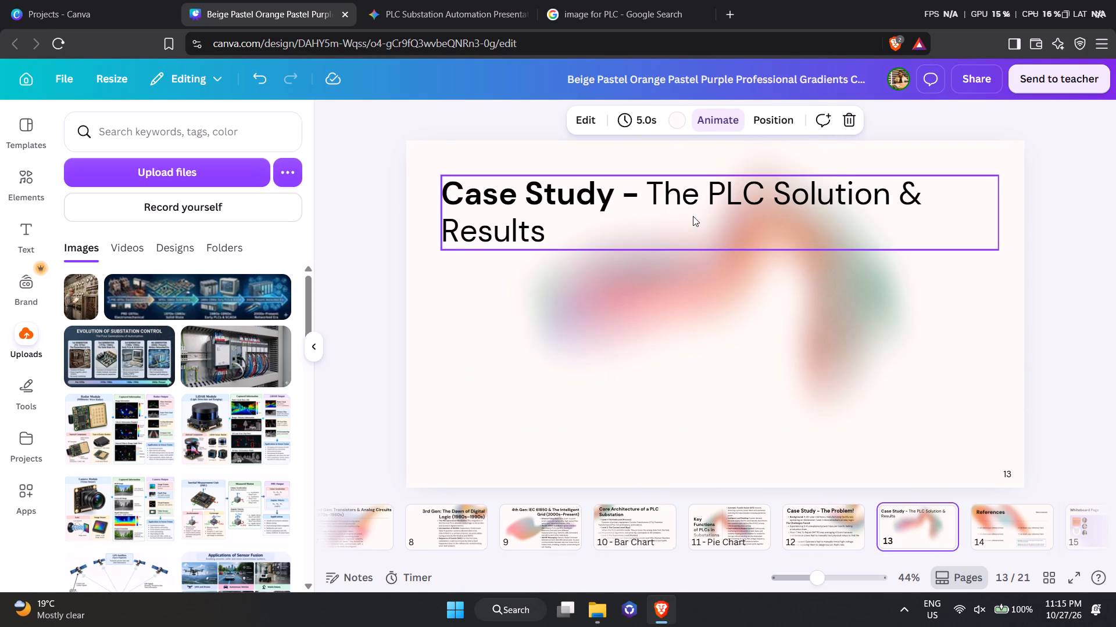
{"action": "left_click", "coordinate": [588, 204]}
{"action": "left_click", "coordinate": [624, 204]}
{"action": "left_click_drag", "start_coordinate": [625, 201], "coordinate": [453, 197]}
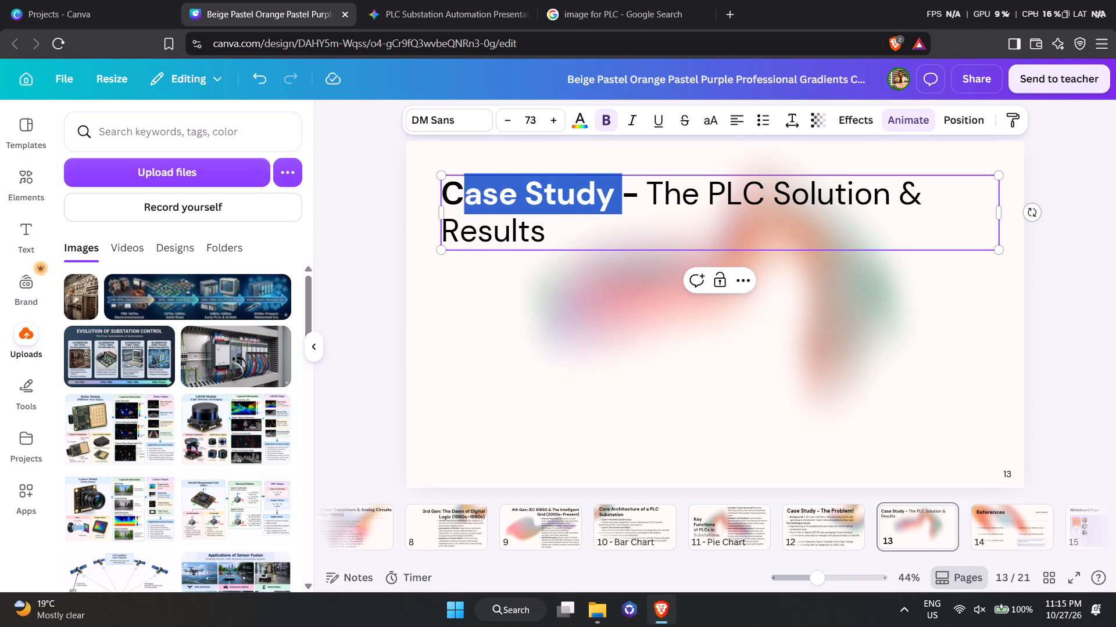
{"action": "left_click_drag", "start_coordinate": [453, 197], "coordinate": [435, 197]}
{"action": "key", "text": "ctrl+b"}
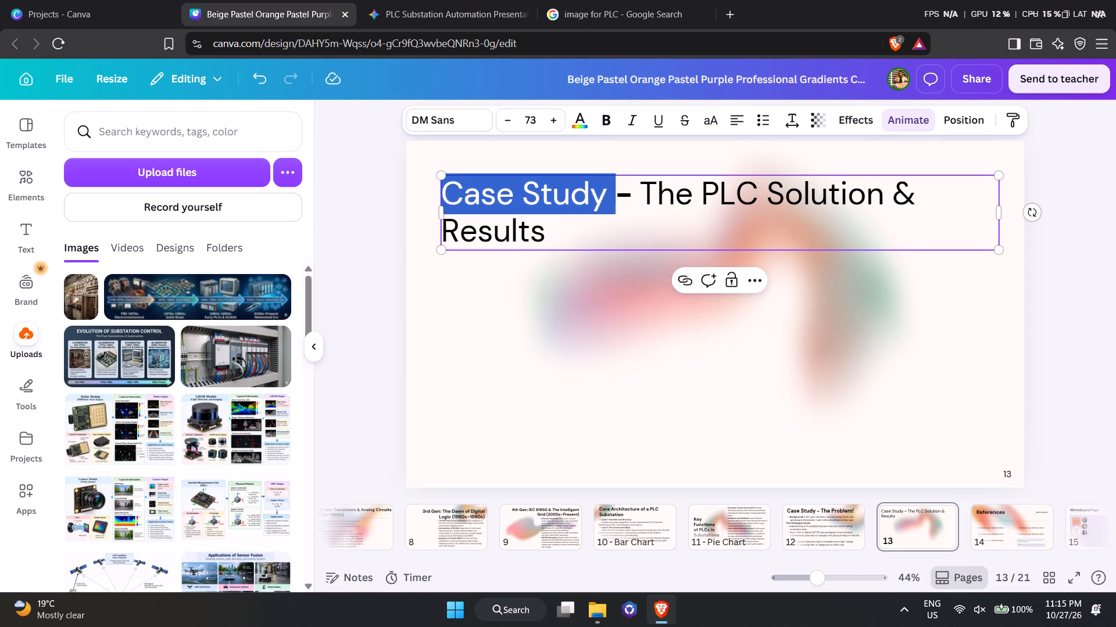
{"action": "left_click_drag", "start_coordinate": [637, 196], "coordinate": [703, 244]}
{"action": "key", "text": "ctrl+b"}
{"action": "left_click", "coordinate": [1063, 347]}
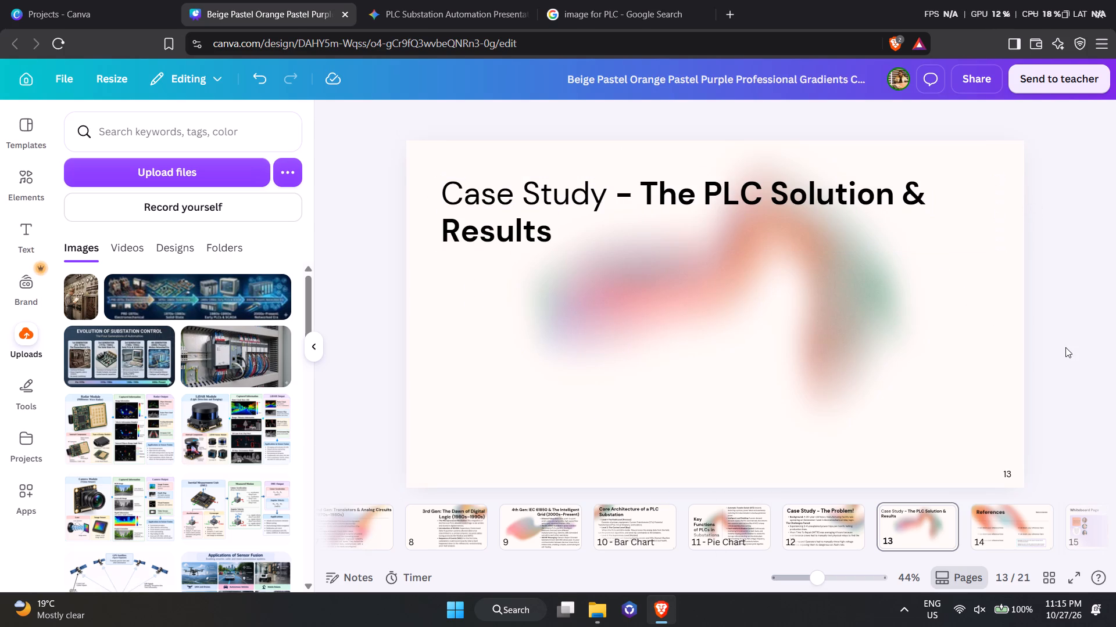
{"action": "double_click", "coordinate": [634, 196]}
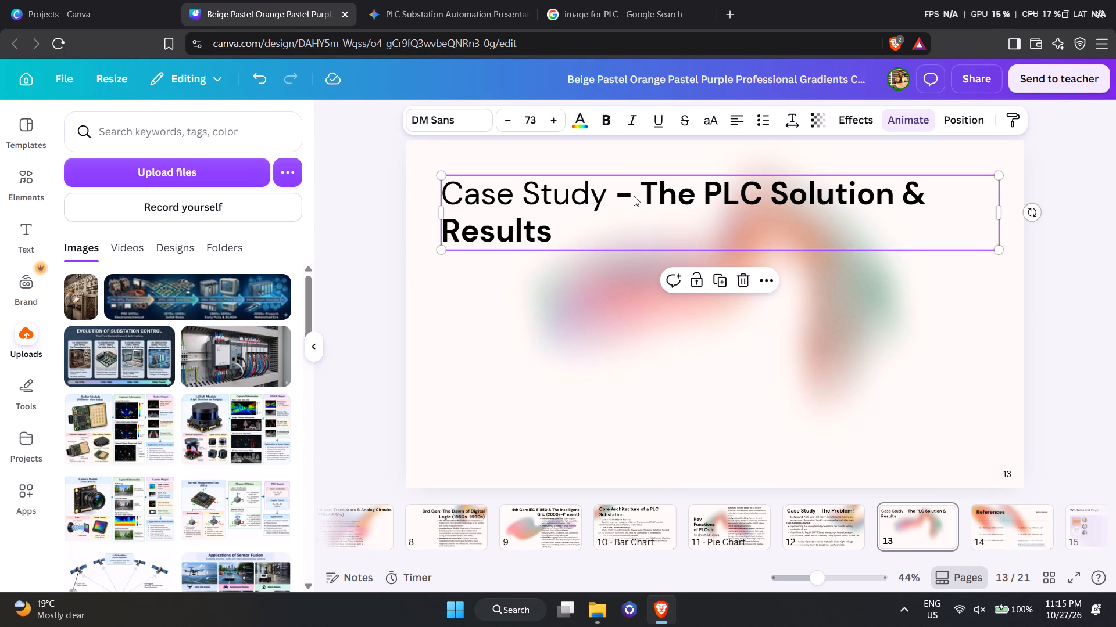
{"action": "key", "text": "ctrl+shift+Left"}
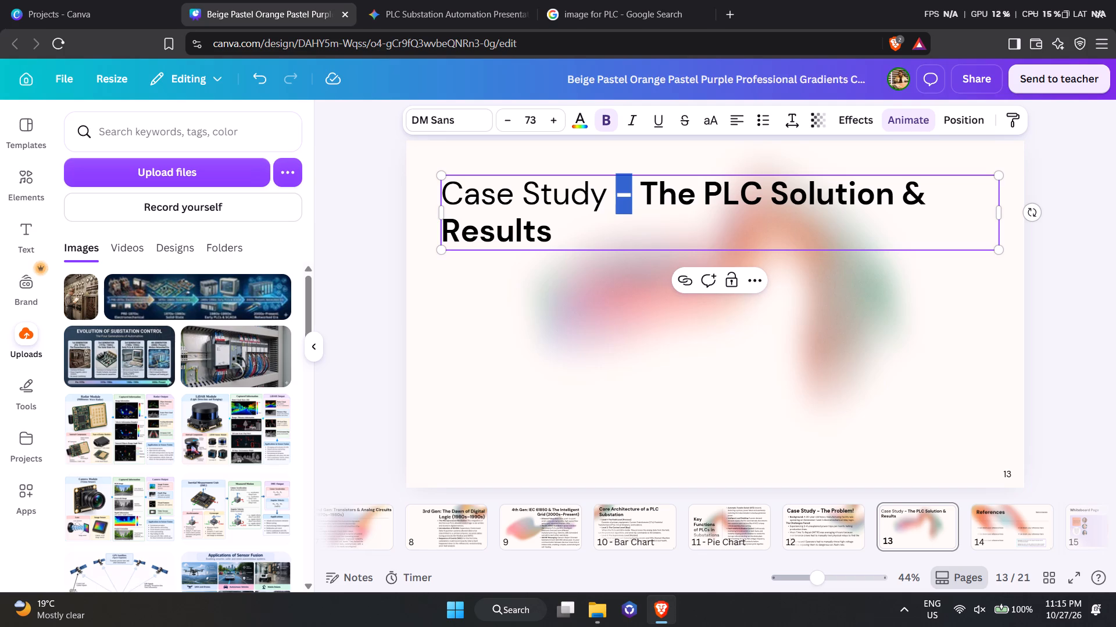
{"action": "key", "text": "ctrl+b"}
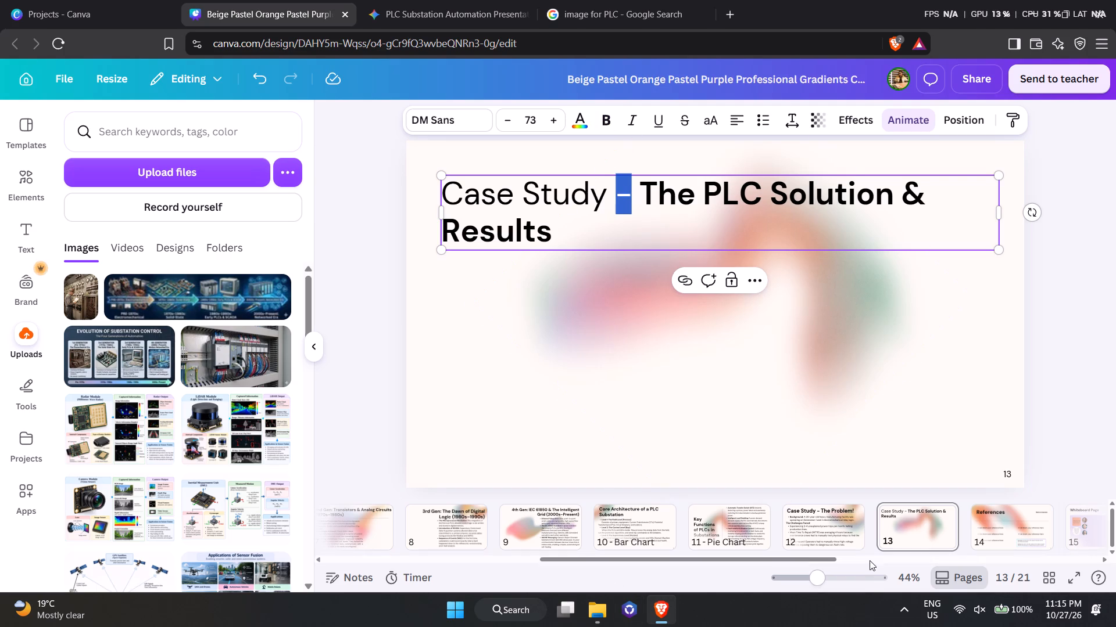
Remove bold from "Case Study –" in slide 12's title, keeping "The Problem!" bold to match slide 13.
{"action": "left_click", "coordinate": [824, 525]}
{"action": "double_click", "coordinate": [684, 200]}
{"action": "left_click_drag", "start_coordinate": [684, 200], "coordinate": [507, 207]}
{"action": "left_click", "coordinate": [456, 191]}
{"action": "left_click_drag", "start_coordinate": [445, 189], "coordinate": [699, 204]}
{"action": "key", "text": "ctrl+b"}
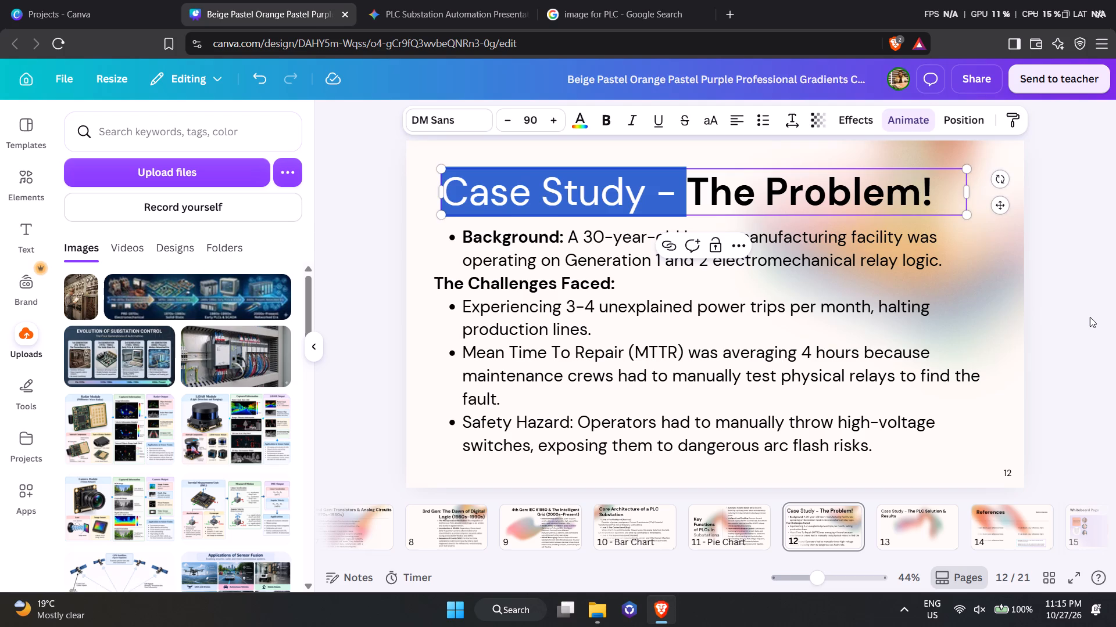
{"action": "left_click", "coordinate": [1090, 317]}
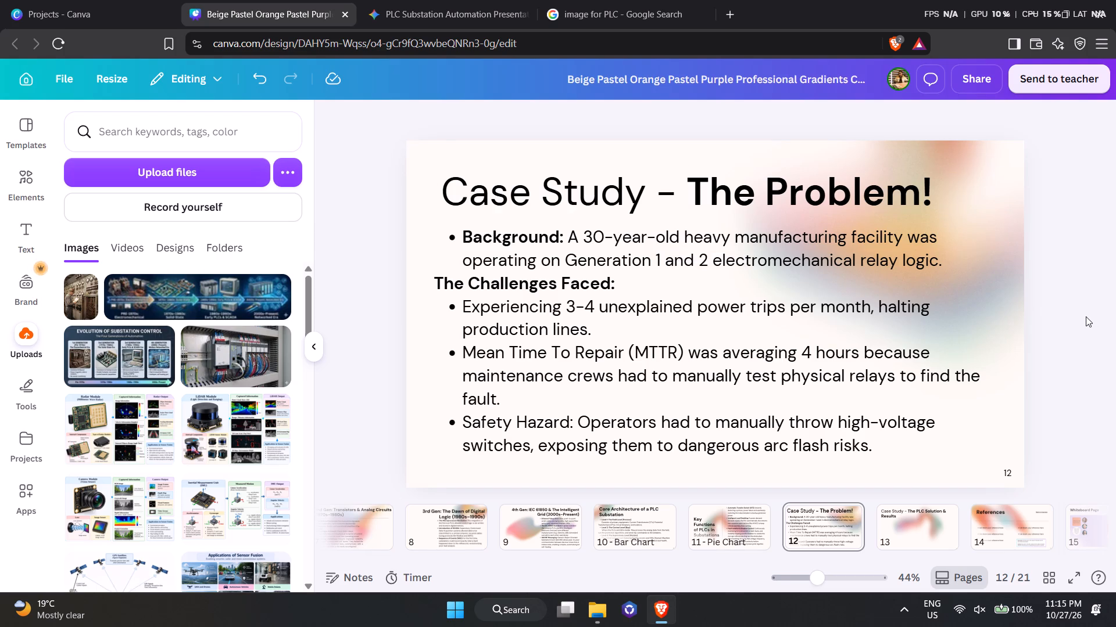
{"action": "left_click", "coordinate": [465, 190]}
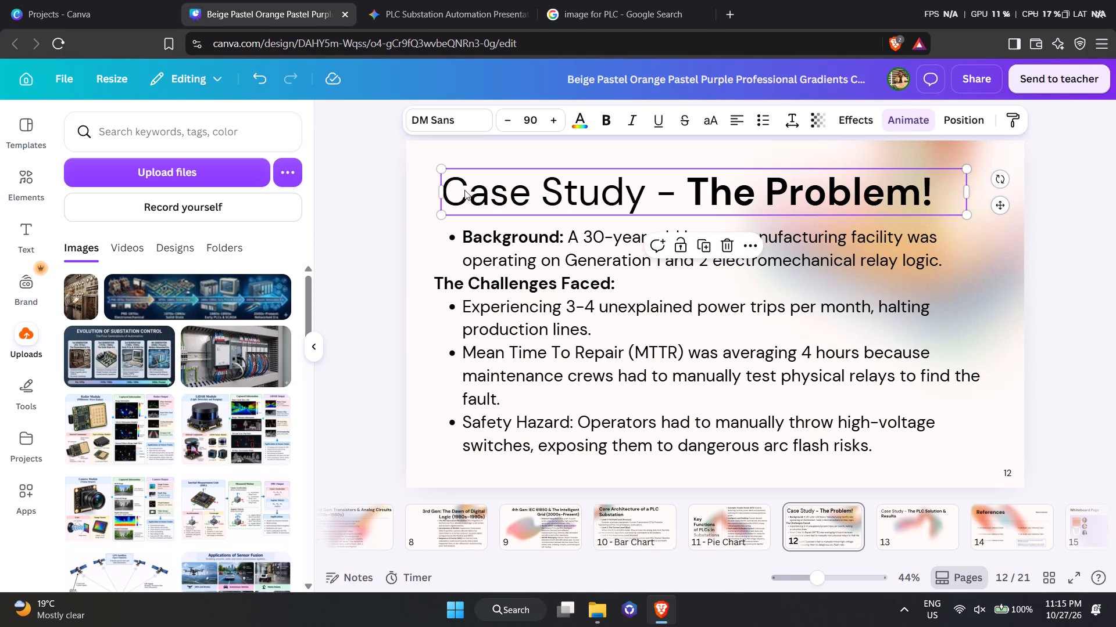
Italicize "Case Study –" in slide 12's title.
{"action": "left_click", "coordinate": [445, 193]}
{"action": "left_click", "coordinate": [448, 198]}
{"action": "left_click_drag", "start_coordinate": [448, 198], "coordinate": [481, 199]}
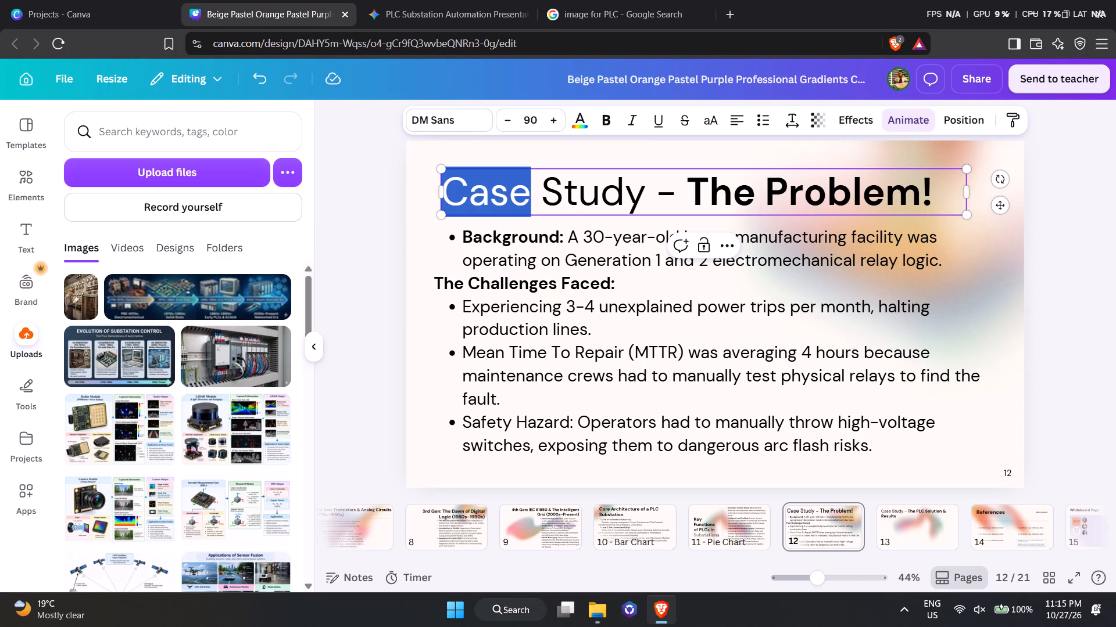
{"action": "left_click_drag", "start_coordinate": [481, 199], "coordinate": [667, 201]}
{"action": "left_click", "coordinate": [667, 201]}
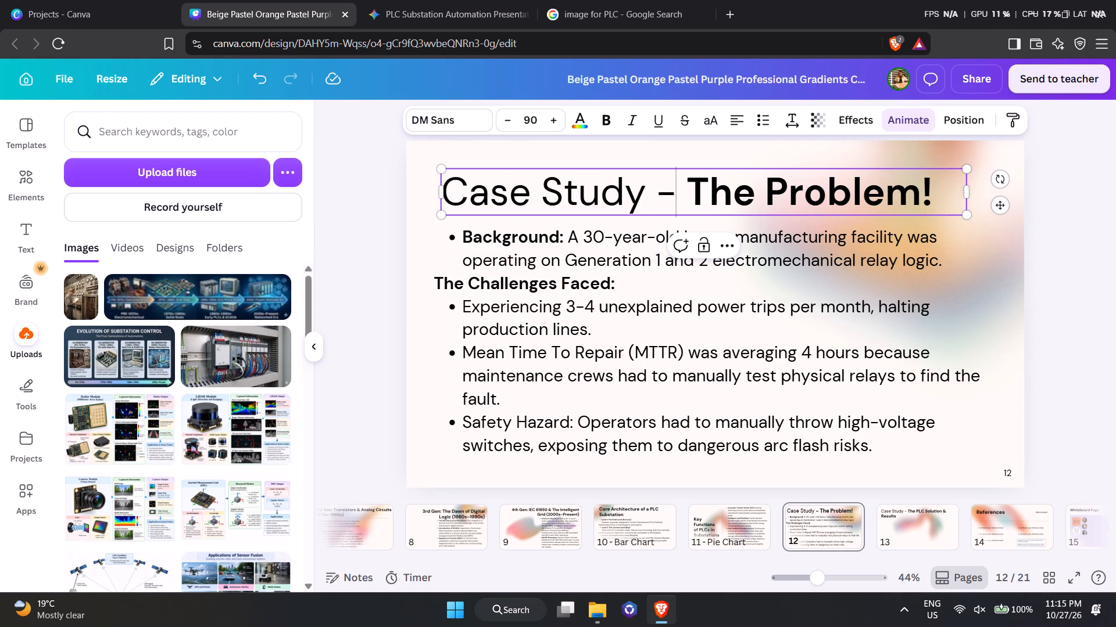
{"action": "left_click_drag", "start_coordinate": [673, 196], "coordinate": [457, 184]}
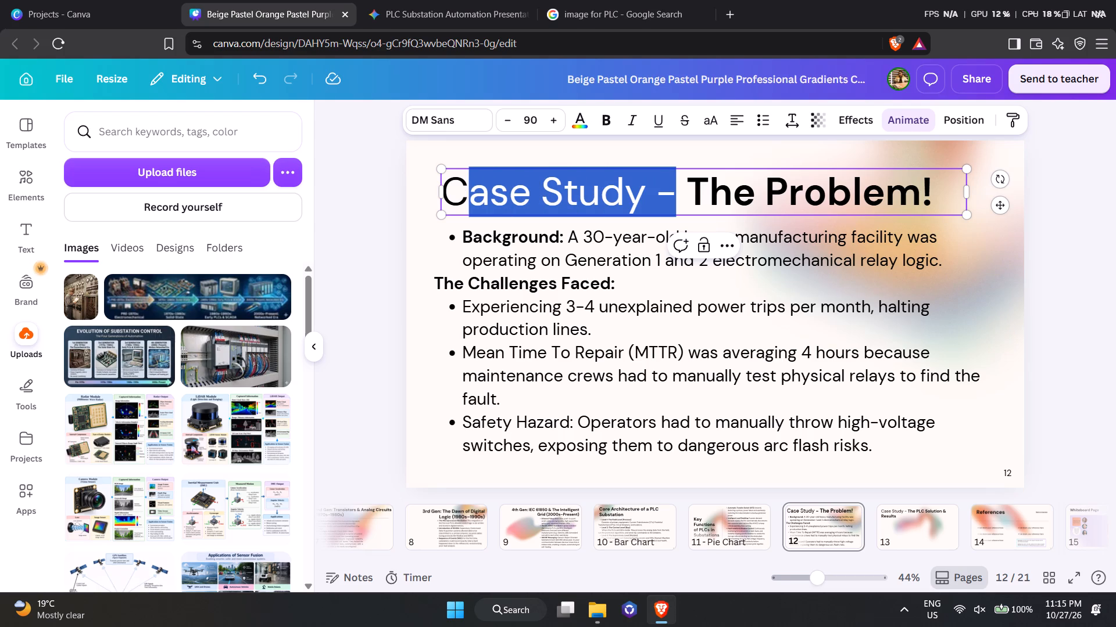
{"action": "left_click_drag", "start_coordinate": [457, 184], "coordinate": [453, 183]}
{"action": "key", "text": "ctrl+i"}
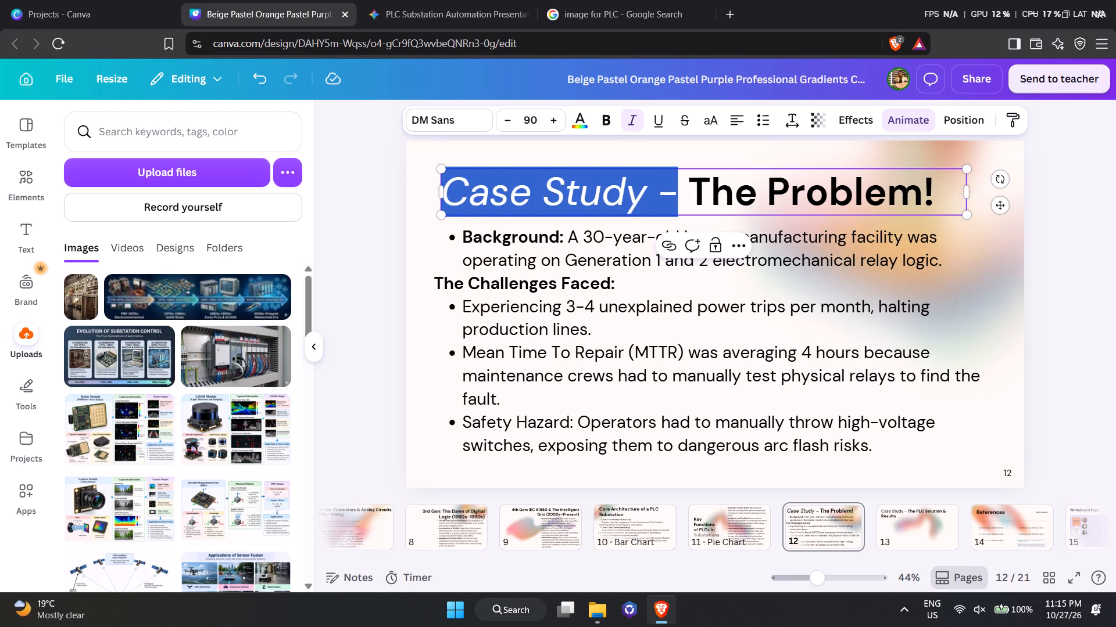
{"action": "left_click", "coordinate": [354, 199]}
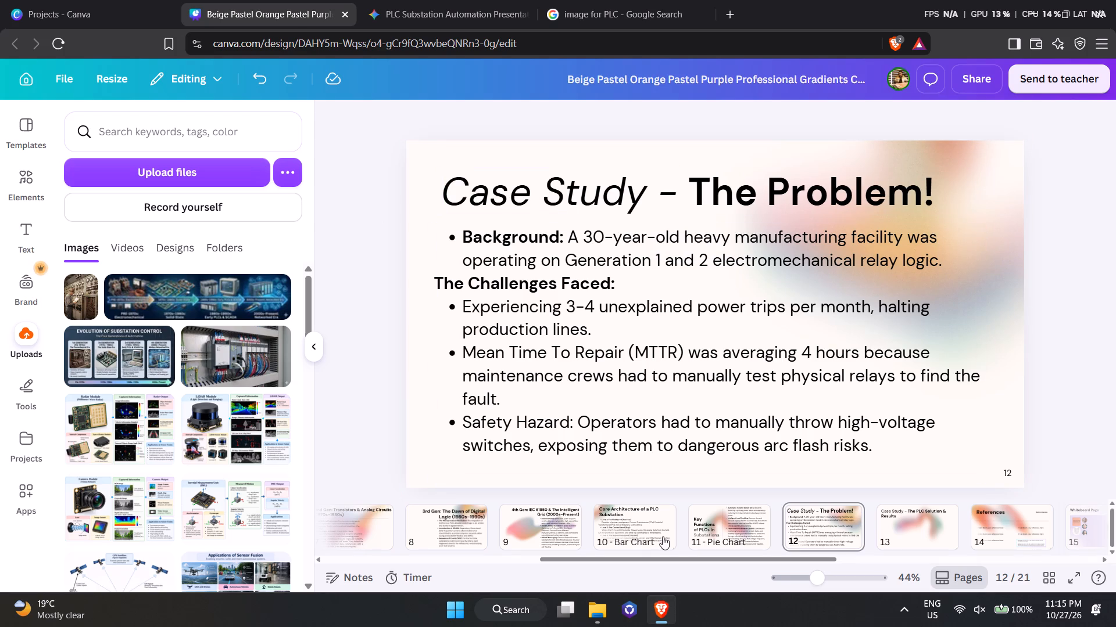
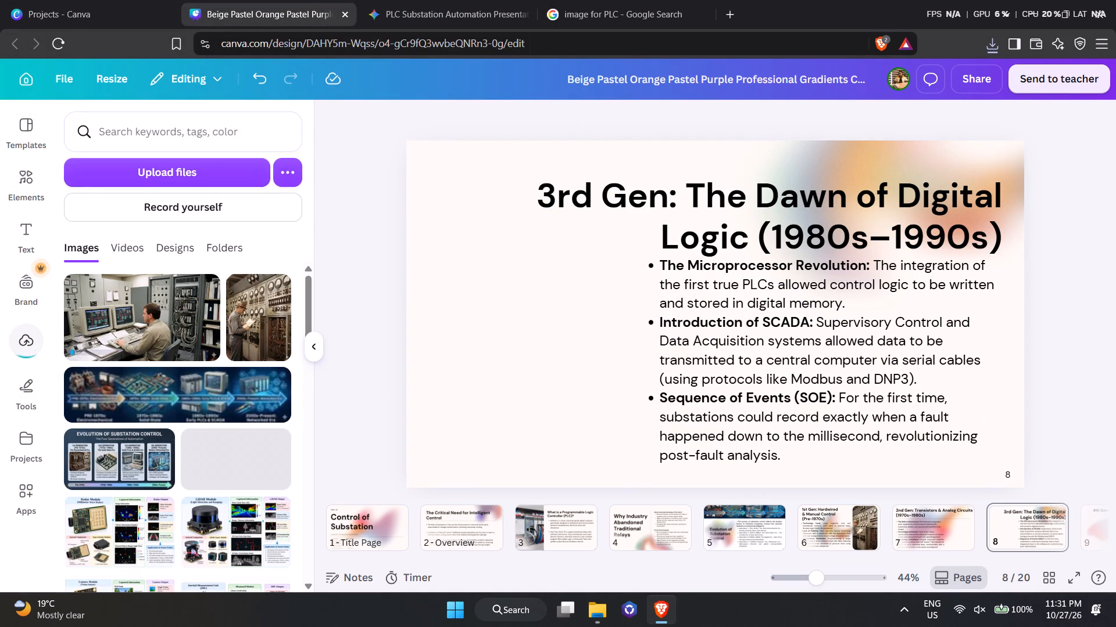
{"action": "left_click", "coordinate": [155, 316]}
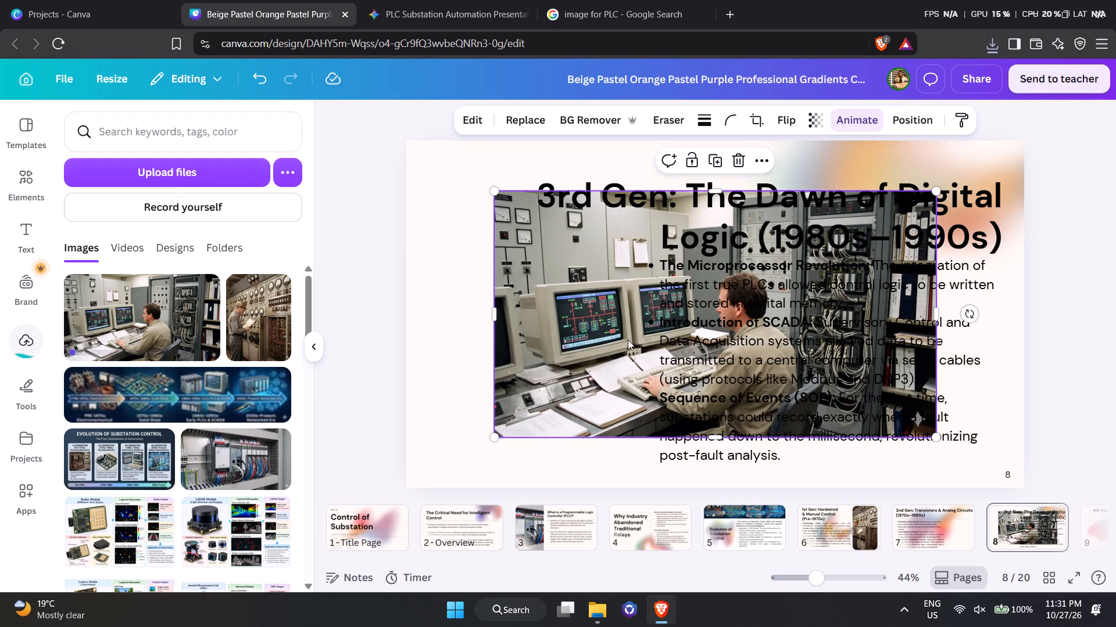
Move the control room image toward slide 8's left side, just inside the slide edge, and open its editing options.
{"action": "left_click_drag", "start_coordinate": [575, 339], "coordinate": [245, 347]}
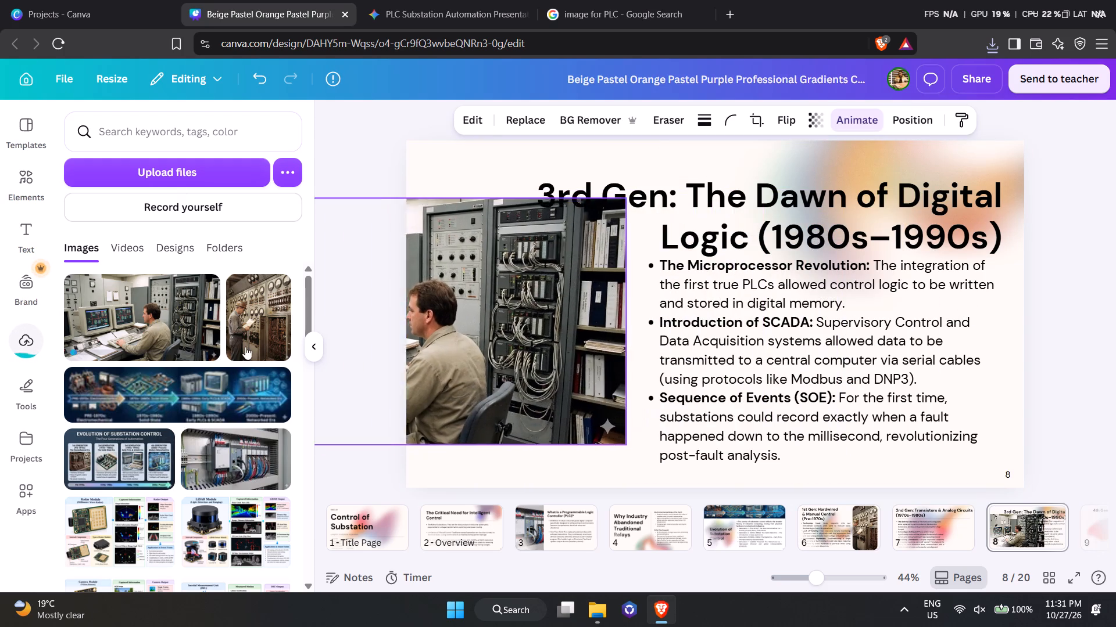
{"action": "left_click_drag", "start_coordinate": [245, 347], "coordinate": [388, 354]}
{"action": "left_click", "coordinate": [474, 122]}
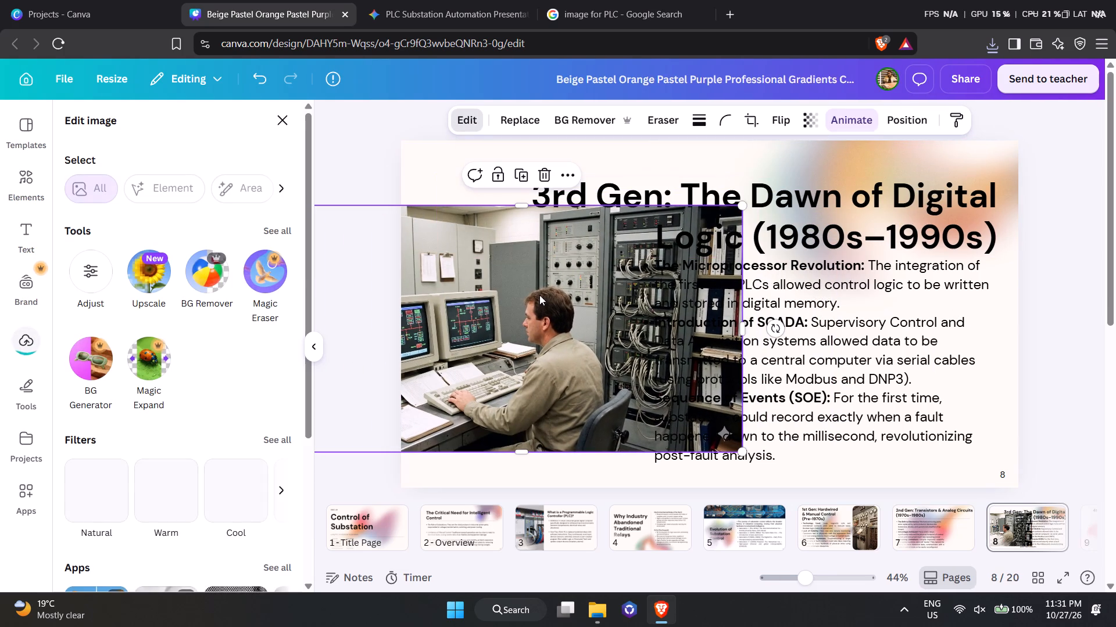
{"action": "left_click_drag", "start_coordinate": [538, 313], "coordinate": [667, 315]}
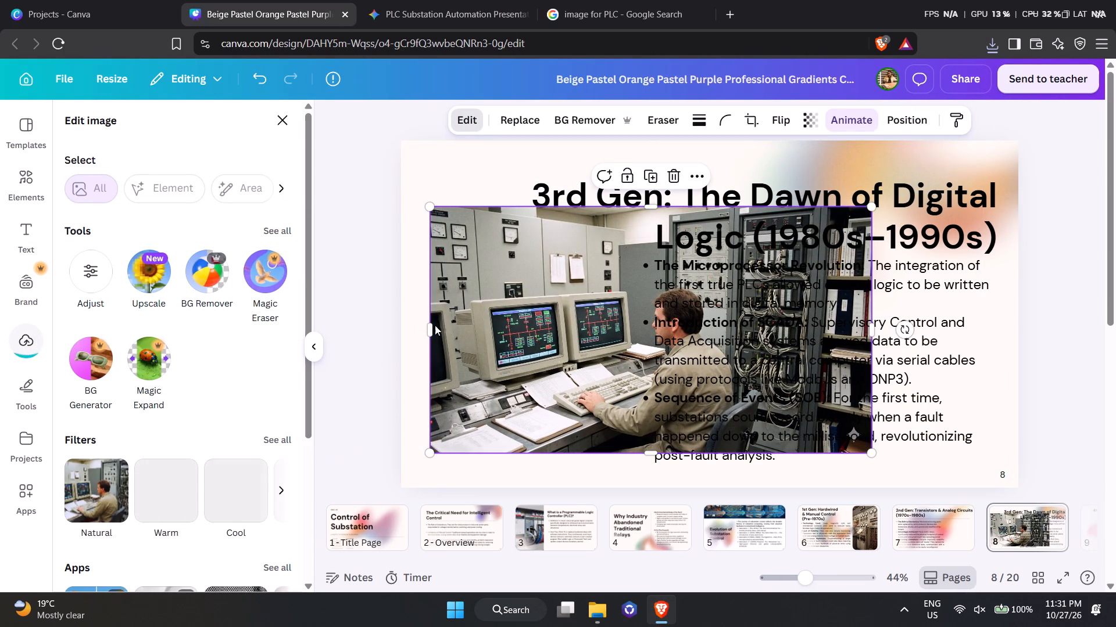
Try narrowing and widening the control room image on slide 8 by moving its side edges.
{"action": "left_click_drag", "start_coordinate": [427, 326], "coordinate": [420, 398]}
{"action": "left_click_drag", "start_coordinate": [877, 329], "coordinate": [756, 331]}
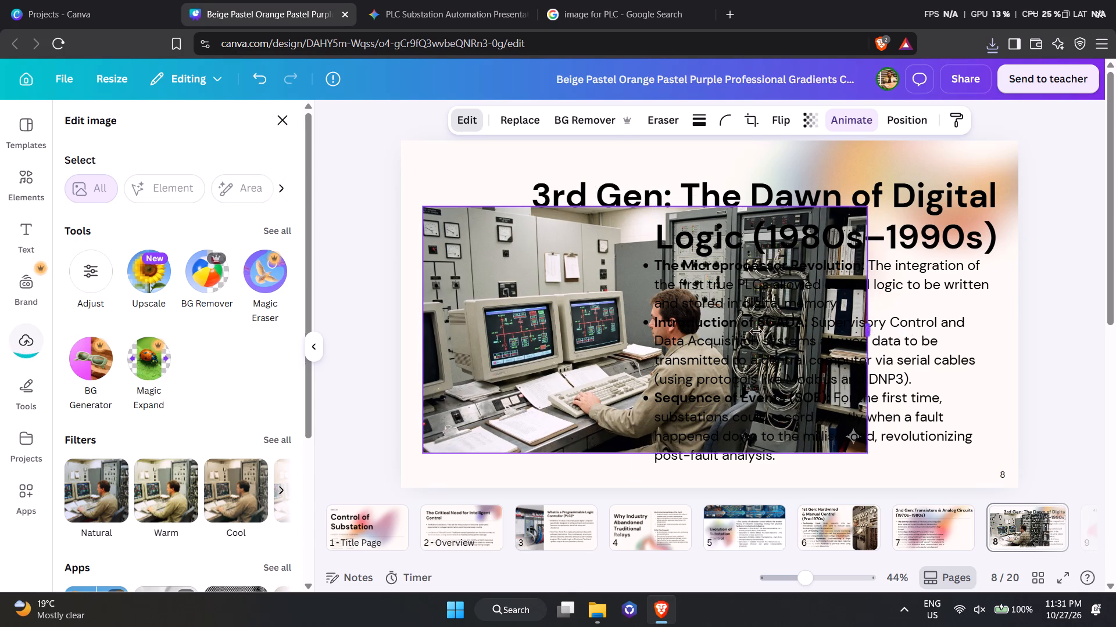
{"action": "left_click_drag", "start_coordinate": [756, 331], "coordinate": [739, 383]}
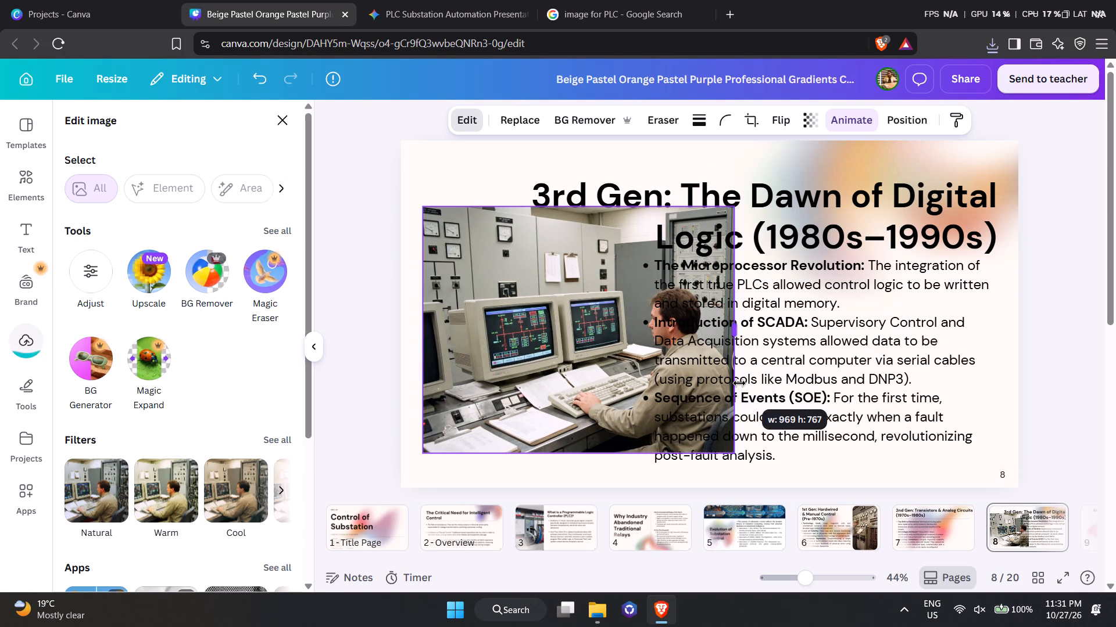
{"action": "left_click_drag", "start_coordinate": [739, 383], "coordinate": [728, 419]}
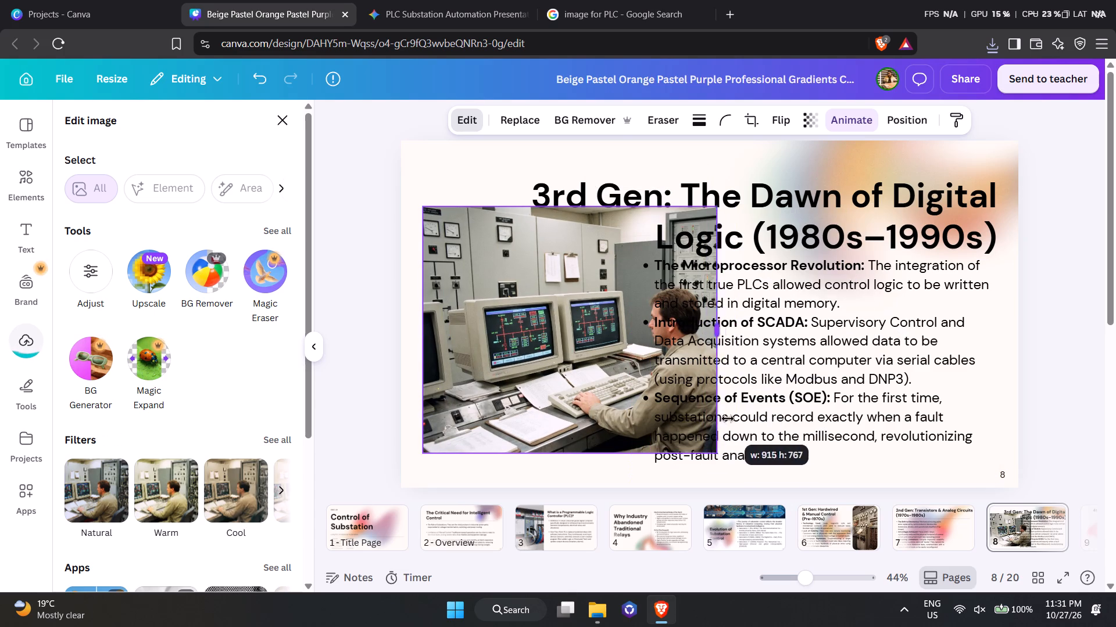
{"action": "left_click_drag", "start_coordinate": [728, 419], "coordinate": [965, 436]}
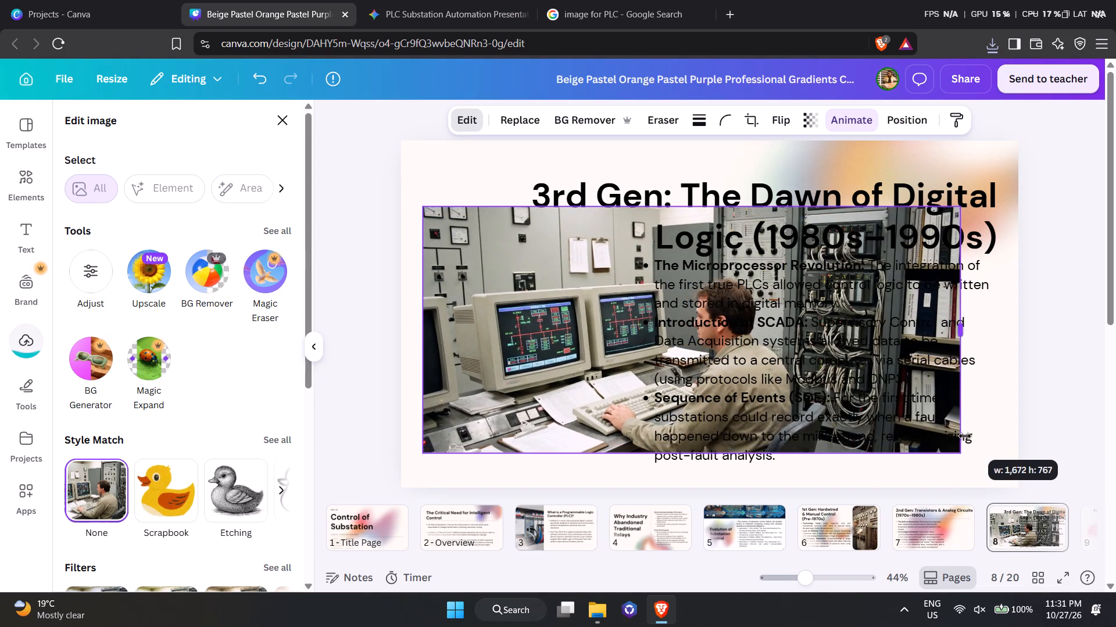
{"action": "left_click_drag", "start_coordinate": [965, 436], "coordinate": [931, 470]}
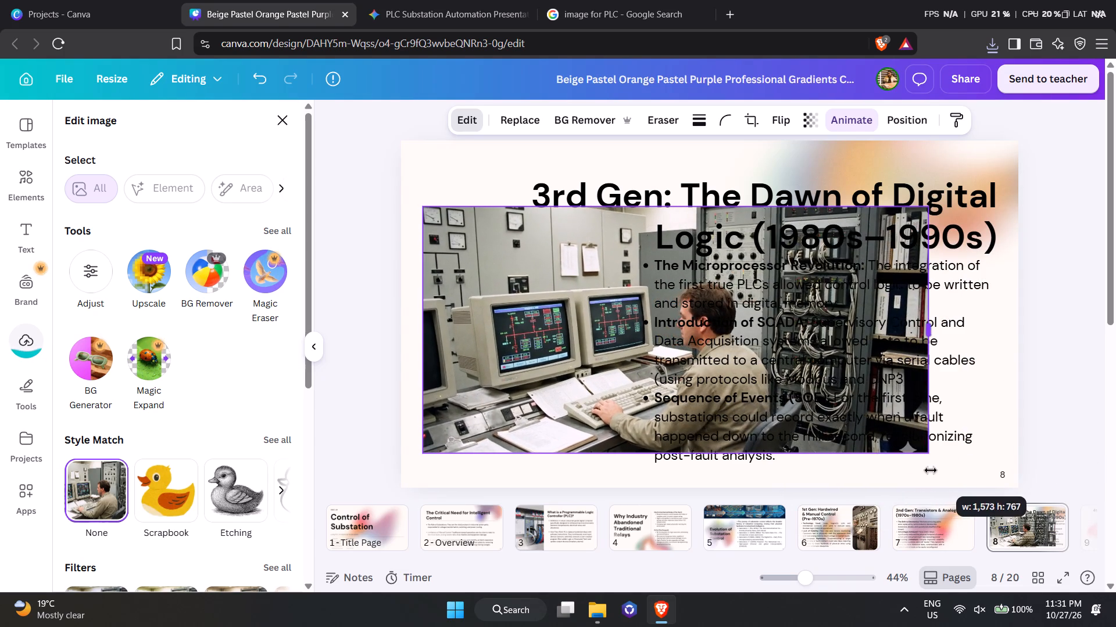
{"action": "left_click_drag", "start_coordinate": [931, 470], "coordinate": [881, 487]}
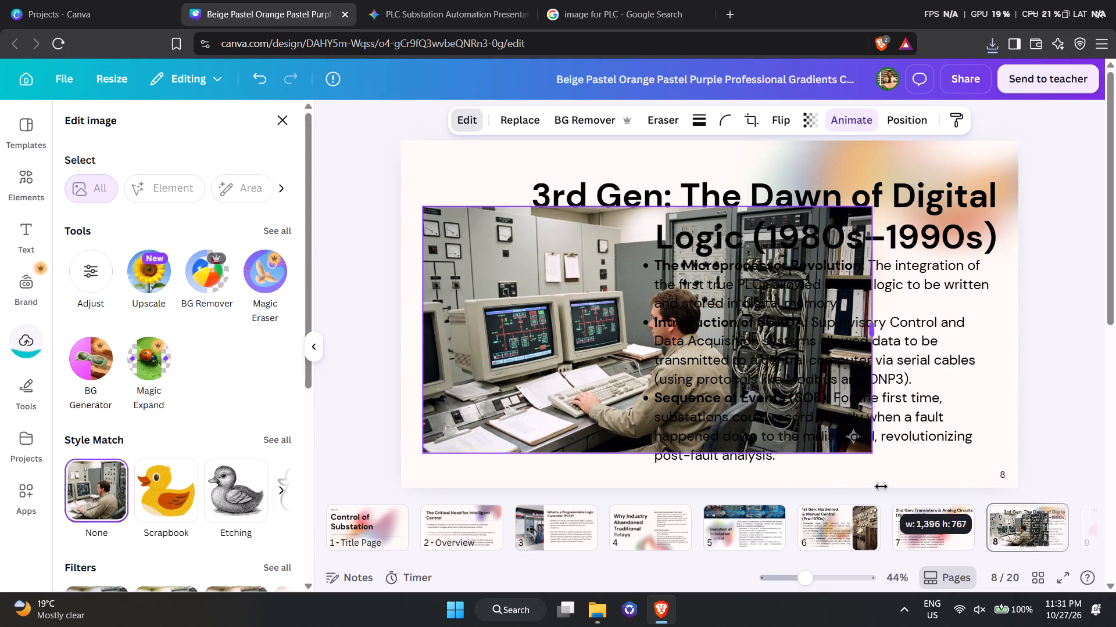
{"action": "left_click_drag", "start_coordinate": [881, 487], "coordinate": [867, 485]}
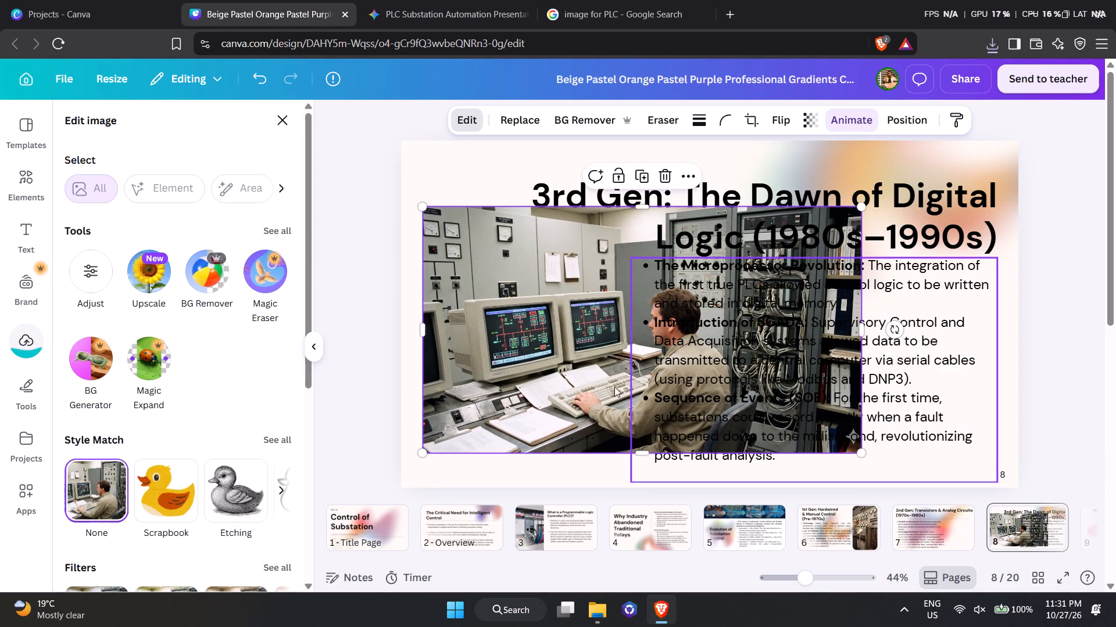
Shrink slide 8's control room image proportionally to about half its size and place it in the space left of the bullet text.
{"action": "left_click", "coordinate": [578, 366]}
{"action": "left_click", "coordinate": [556, 365]}
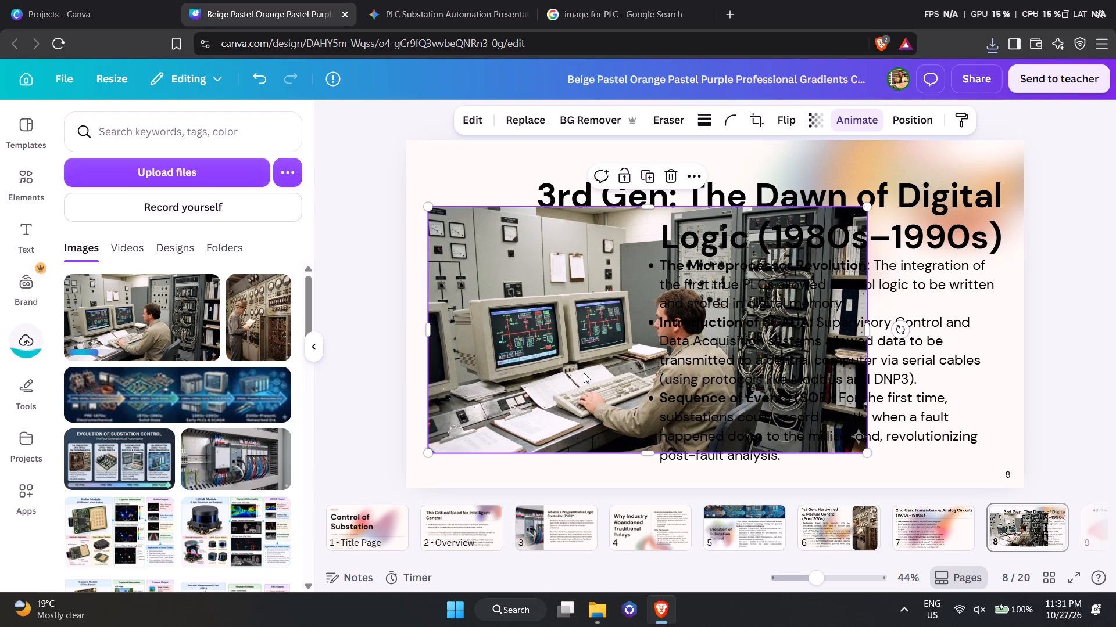
{"action": "left_click_drag", "start_coordinate": [867, 457], "coordinate": [610, 358]}
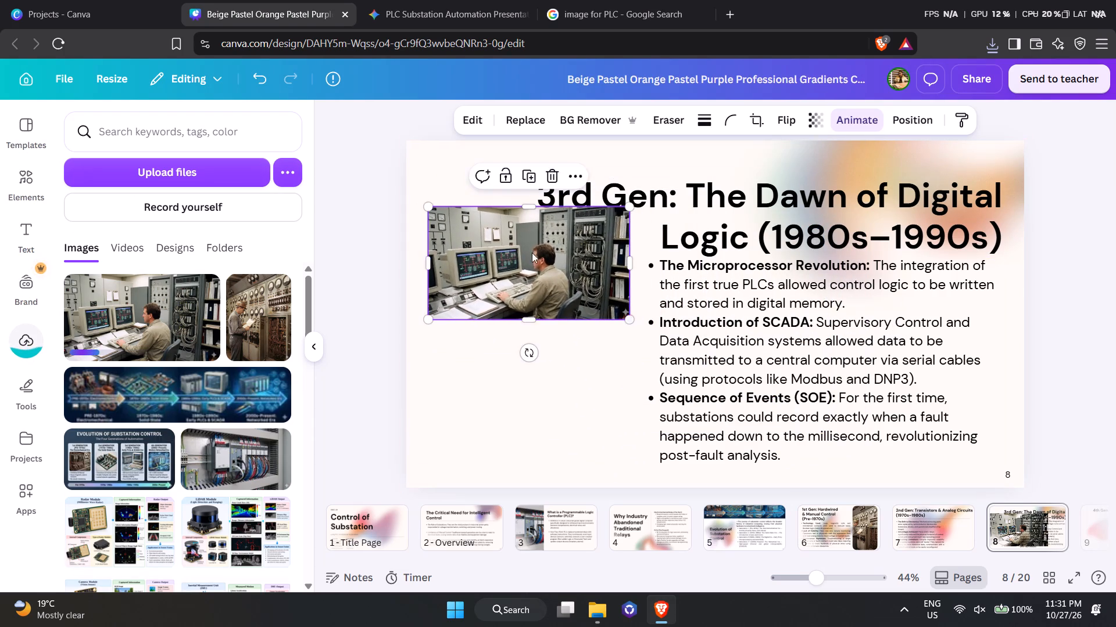
{"action": "left_click_drag", "start_coordinate": [528, 250], "coordinate": [535, 316]}
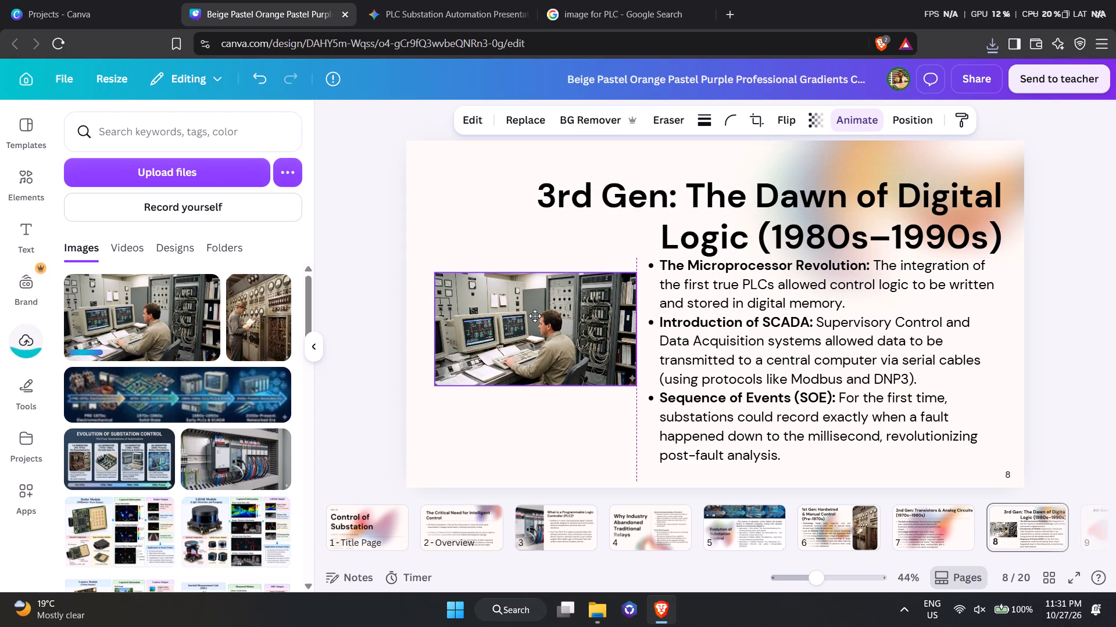
{"action": "left_click_drag", "start_coordinate": [535, 316], "coordinate": [532, 314]}
{"action": "left_click_drag", "start_coordinate": [636, 384], "coordinate": [650, 396]}
{"action": "left_click_drag", "start_coordinate": [549, 340], "coordinate": [532, 299]}
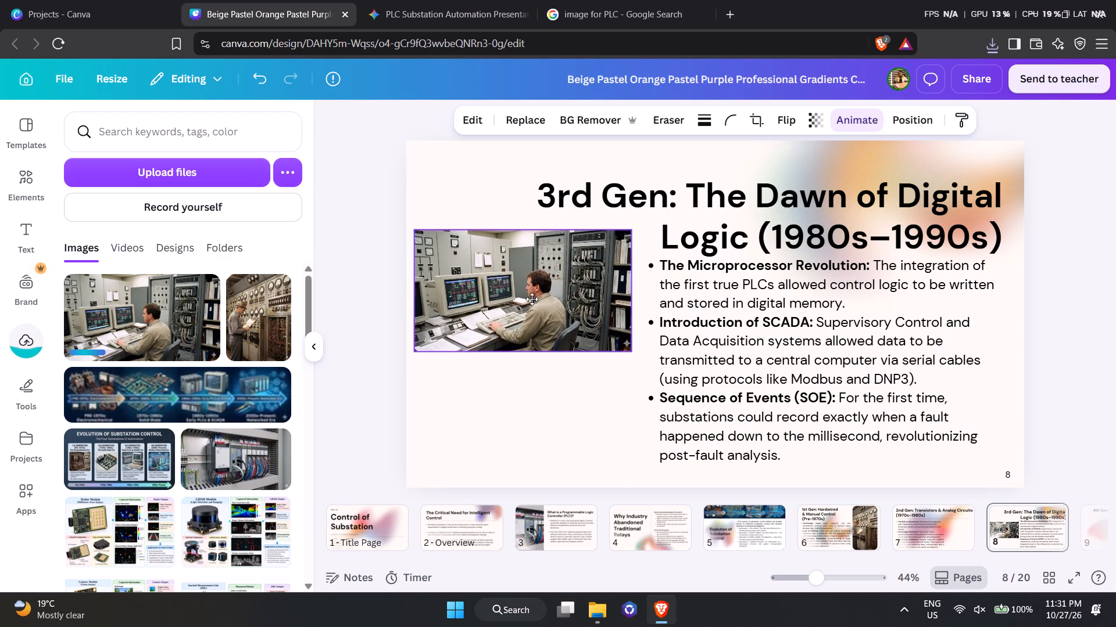
{"action": "left_click_drag", "start_coordinate": [532, 299], "coordinate": [543, 289]}
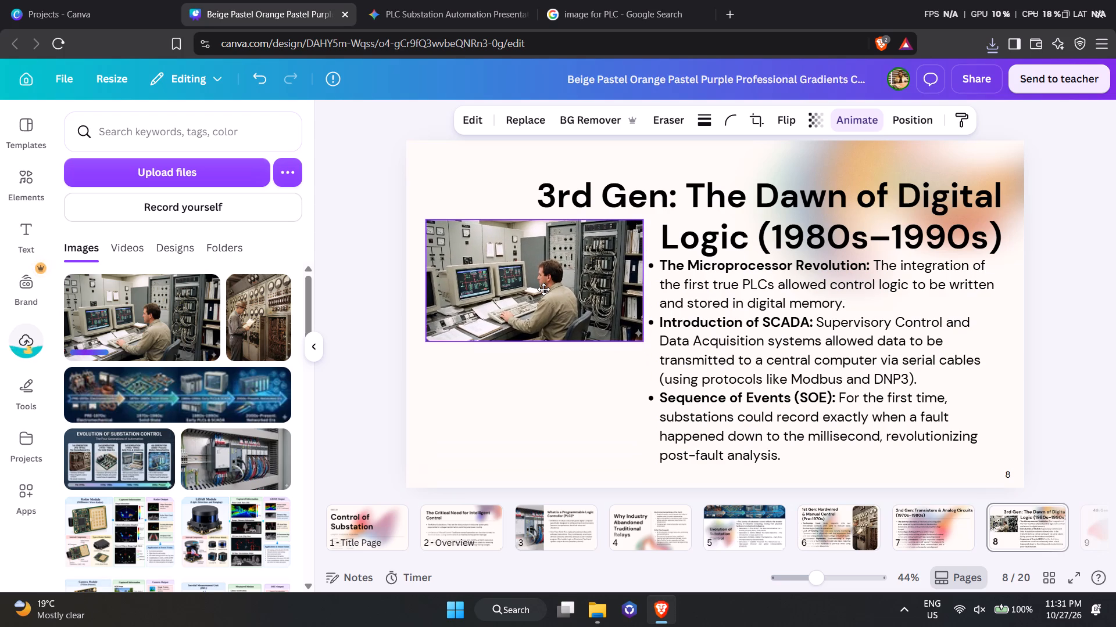
{"action": "left_click_drag", "start_coordinate": [543, 289], "coordinate": [541, 291]}
{"action": "left_click", "coordinate": [684, 406]}
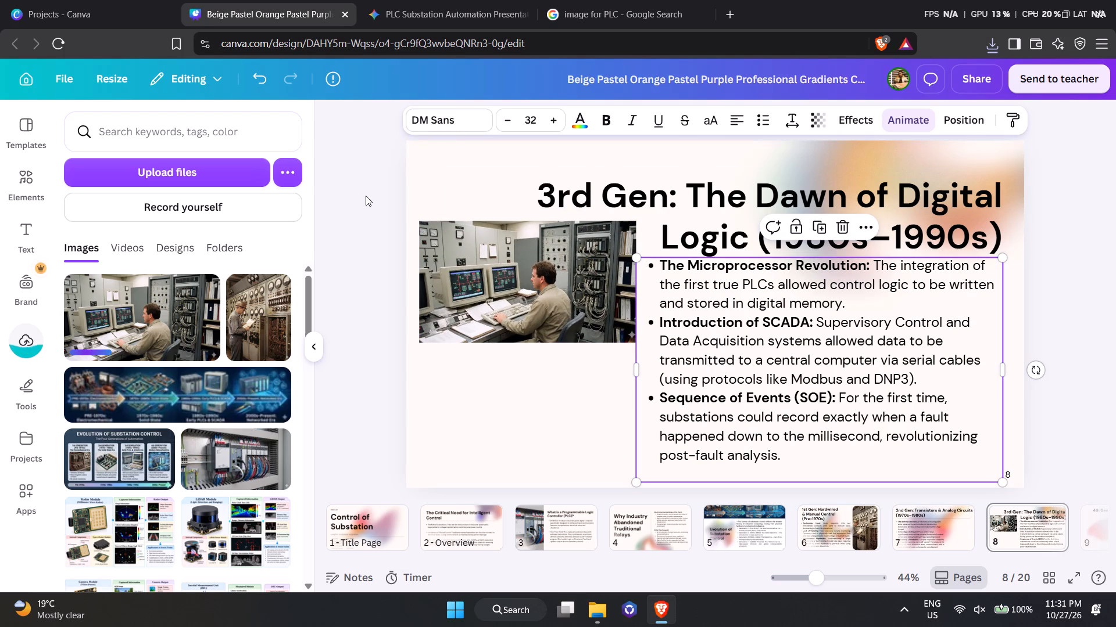
{"action": "left_click_drag", "start_coordinate": [553, 309], "coordinate": [553, 336]}
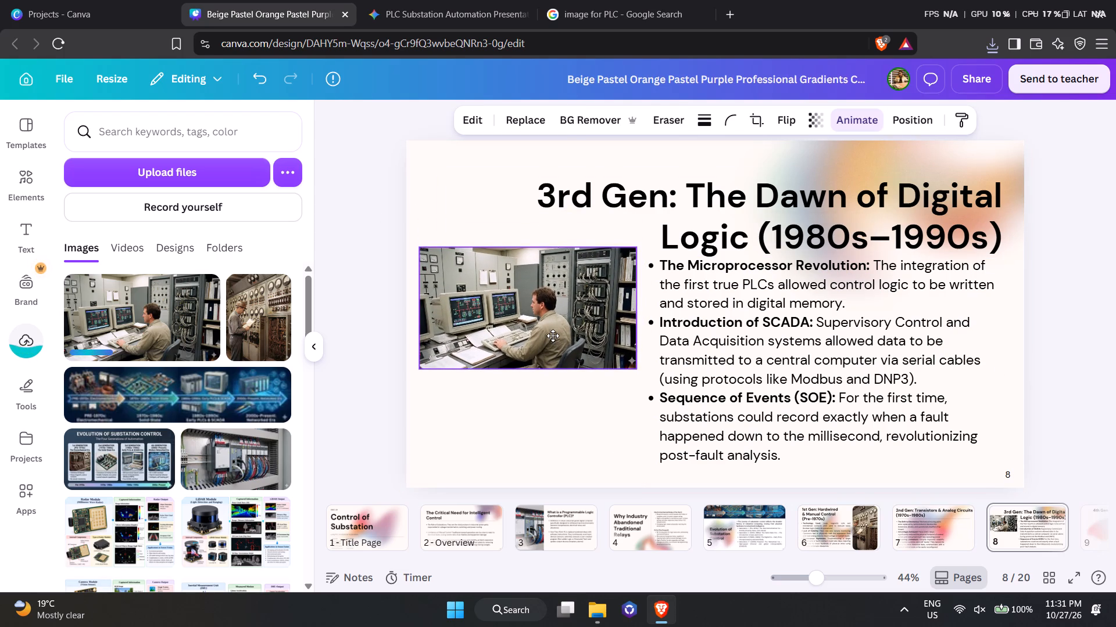
{"action": "left_click_drag", "start_coordinate": [553, 336], "coordinate": [559, 323]}
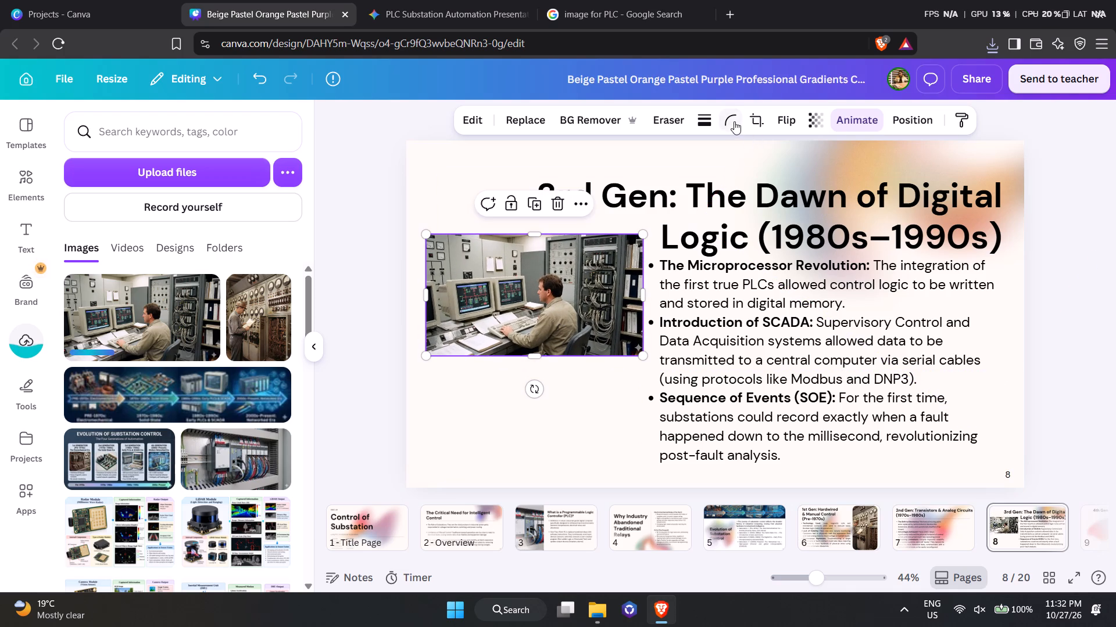
Round the corners of the control room image to about 27.
{"action": "left_click", "coordinate": [734, 121]}
{"action": "left_click", "coordinate": [685, 185]}
{"action": "left_click", "coordinate": [689, 185]}
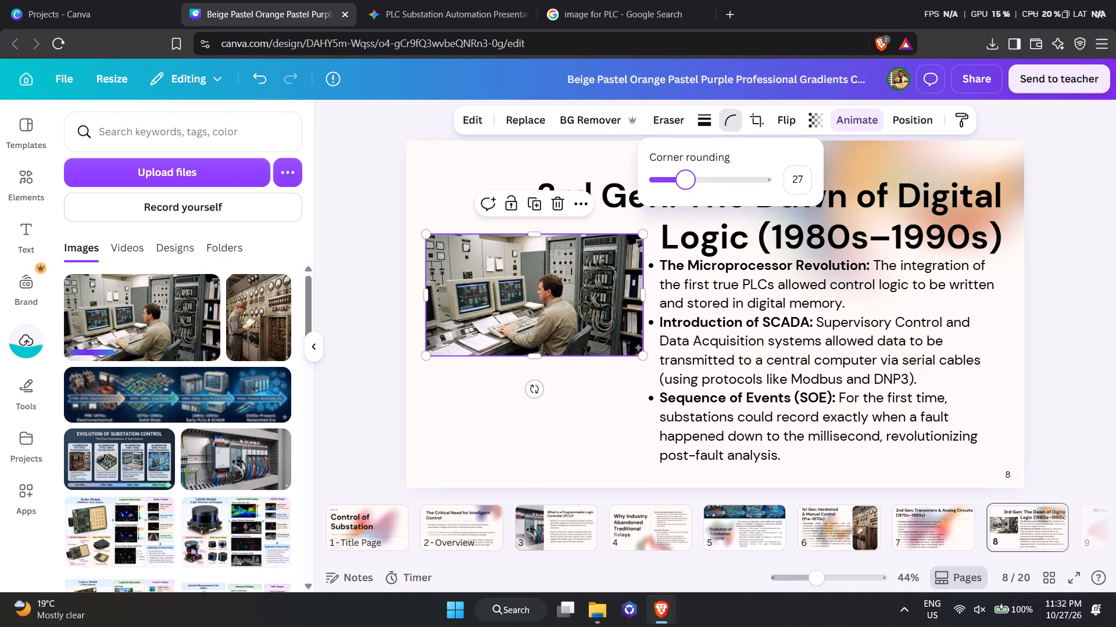
{"action": "left_click", "coordinate": [366, 178]}
{"action": "left_click", "coordinate": [370, 179]}
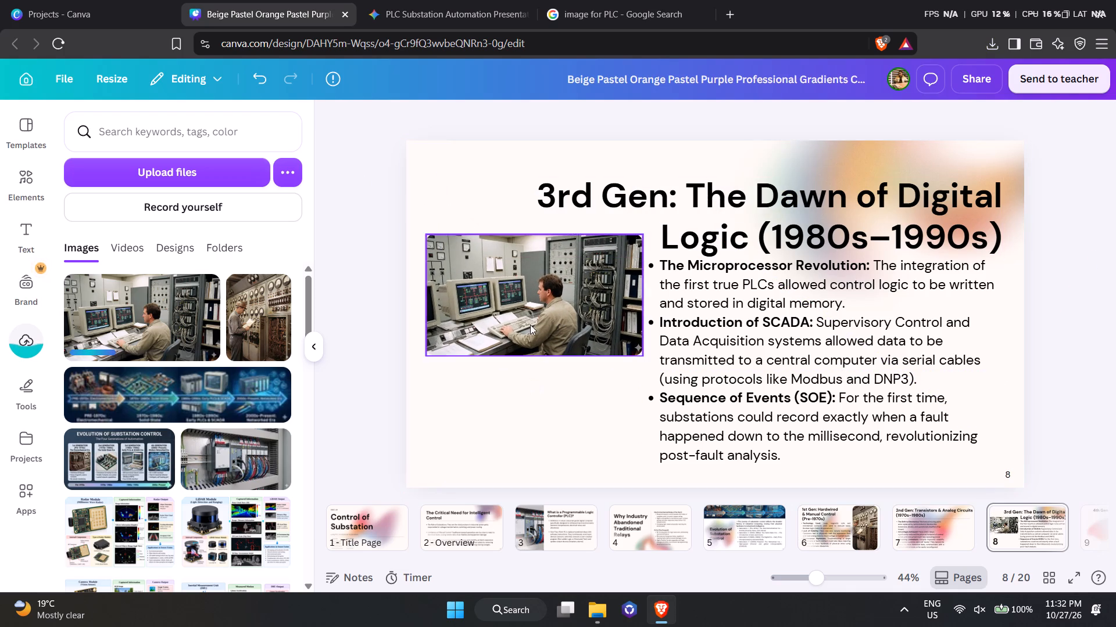
Duplicate slide 8's bullet text box and move the copy toward the slide's lower left.
{"action": "left_click", "coordinate": [760, 420]}
{"action": "left_click", "coordinate": [752, 420]}
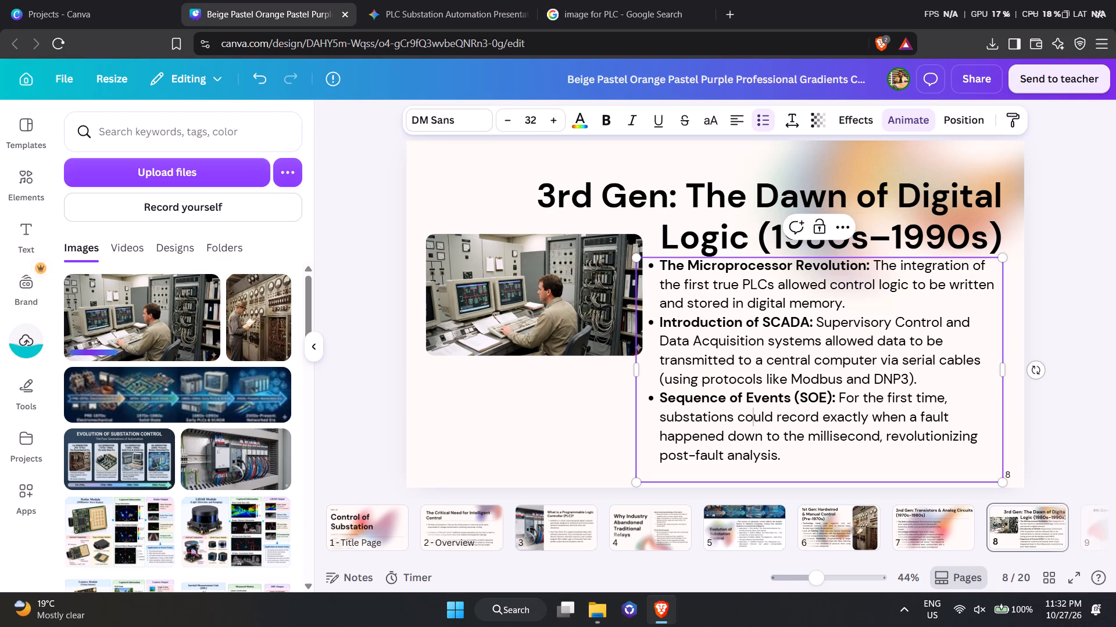
{"action": "left_click", "coordinate": [382, 298]}
{"action": "left_click", "coordinate": [705, 354]}
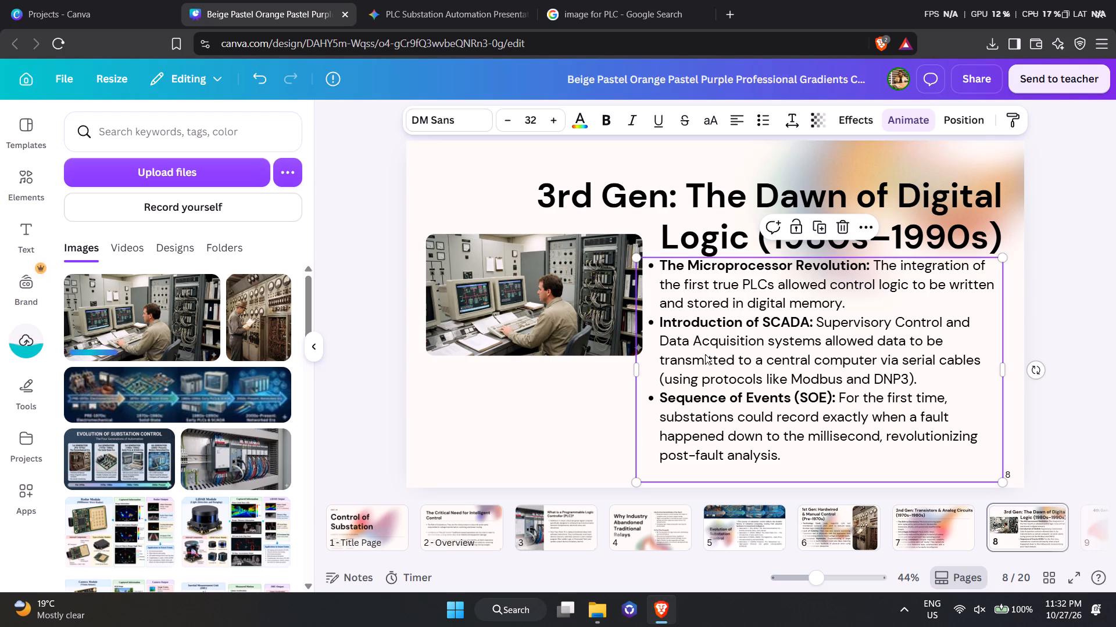
{"action": "key", "text": "ctrl+c"}
{"action": "key", "text": "ctrl+v"}
{"action": "left_click_drag", "start_coordinate": [790, 406], "coordinate": [538, 449]}
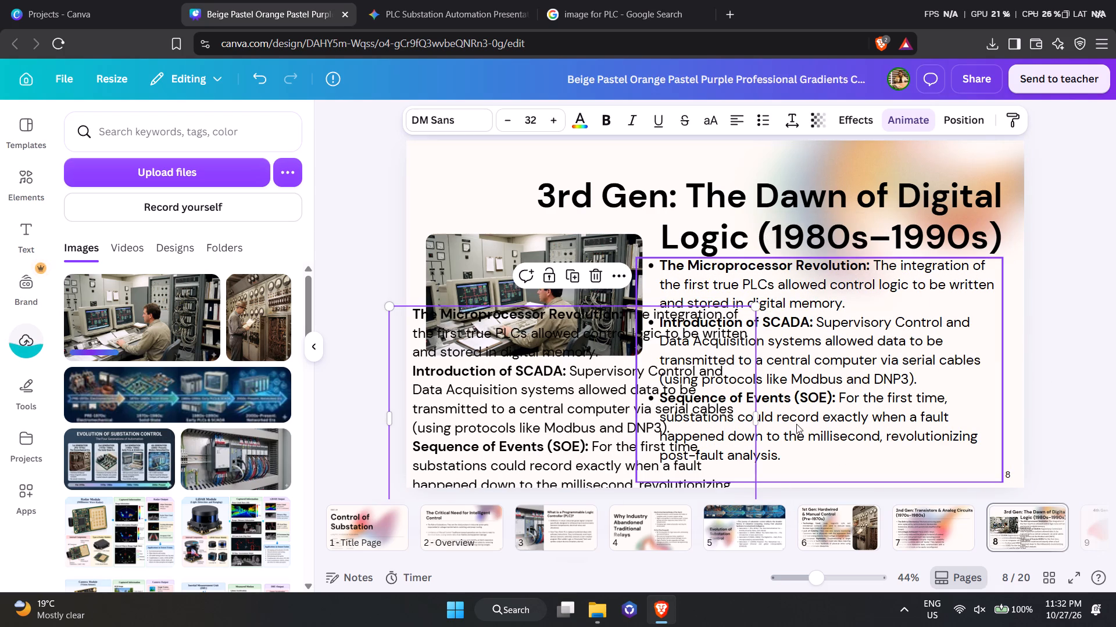
Delete the Sequence of Events (SOE) bullet from the original text box.
{"action": "left_click", "coordinate": [793, 424]}
{"action": "left_click", "coordinate": [824, 463]}
{"action": "left_click_drag", "start_coordinate": [824, 463], "coordinate": [673, 413]}
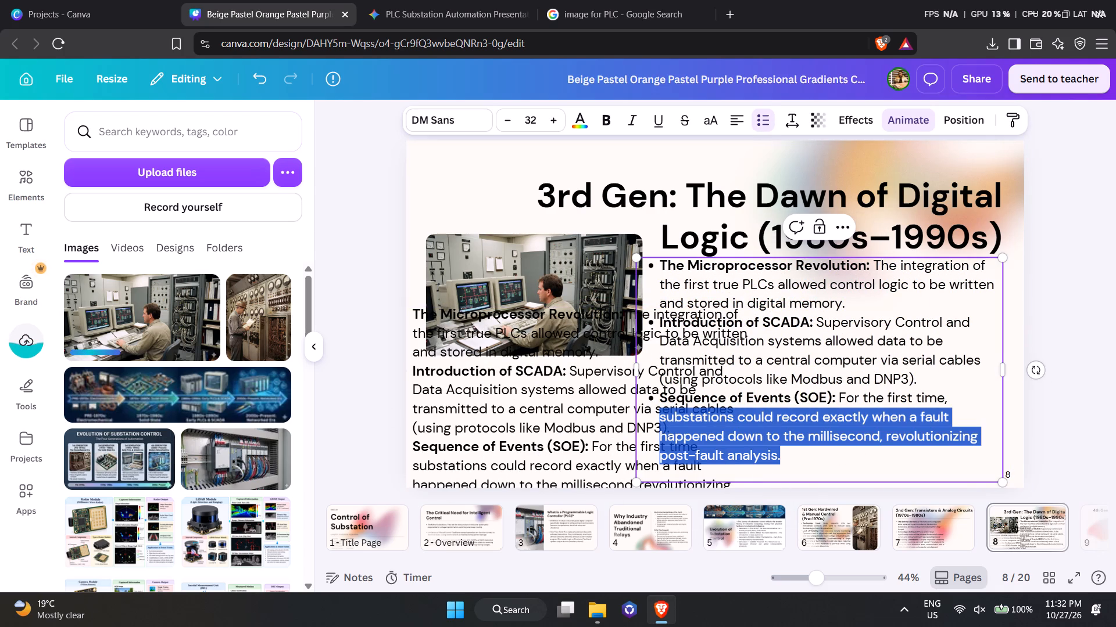
{"action": "left_click_drag", "start_coordinate": [673, 413], "coordinate": [660, 398]}
{"action": "key", "text": "BackSpace"}
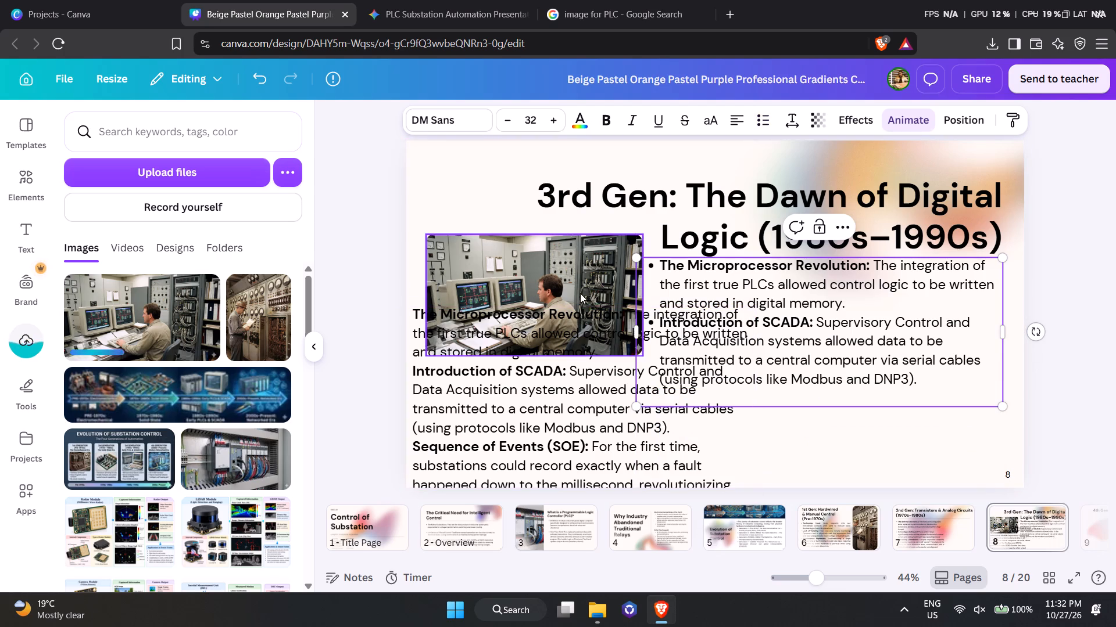
Delete the Microprocessor Revolution and Introduction of SCADA bullets from the copied text box, keeping only Sequence of Events (SOE).
{"action": "left_click", "coordinate": [562, 426]}
{"action": "left_click_drag", "start_coordinate": [675, 427], "coordinate": [639, 420]}
{"action": "left_click", "coordinate": [651, 430]}
{"action": "left_click", "coordinate": [647, 424]}
{"action": "left_click_drag", "start_coordinate": [647, 424], "coordinate": [431, 393]}
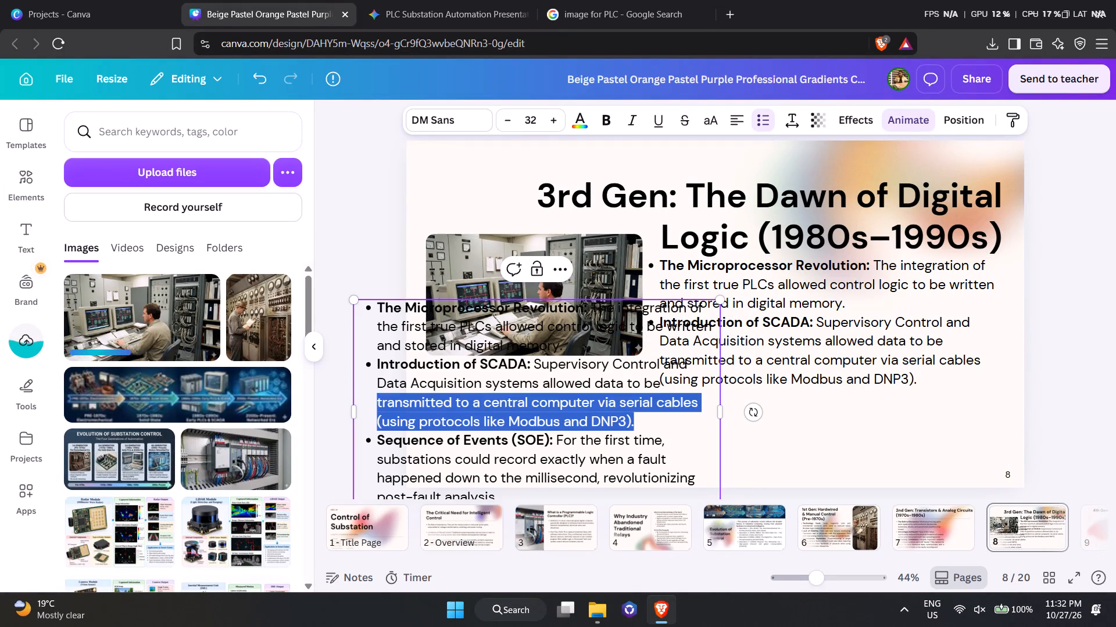
{"action": "left_click_drag", "start_coordinate": [431, 393], "coordinate": [366, 307]}
{"action": "key", "text": "BackSpace"}
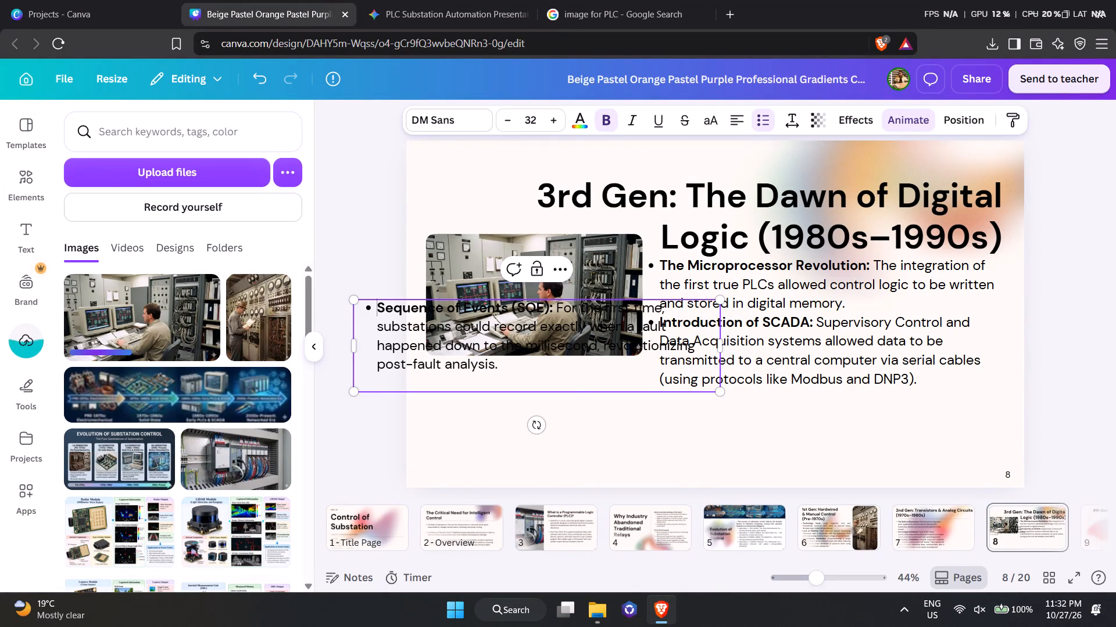
Move the Sequence of Events (SOE) text box into the empty space below the control room image.
{"action": "left_click", "coordinate": [380, 213]}
{"action": "left_click", "coordinate": [482, 352]}
{"action": "left_click_drag", "start_coordinate": [485, 355], "coordinate": [581, 439]}
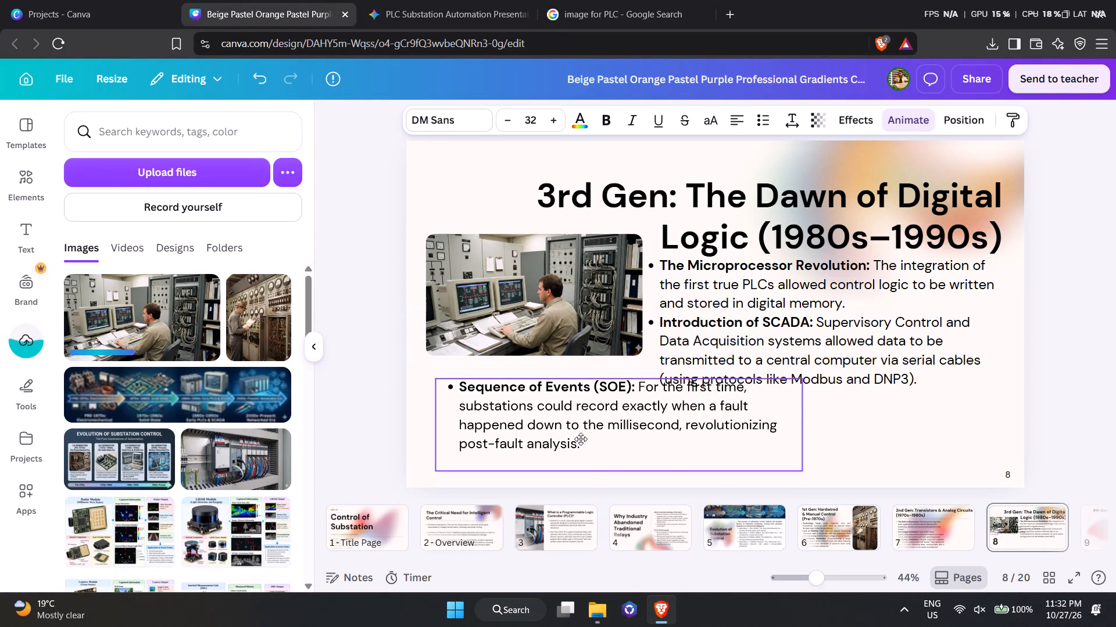
{"action": "left_click_drag", "start_coordinate": [581, 439], "coordinate": [560, 443]}
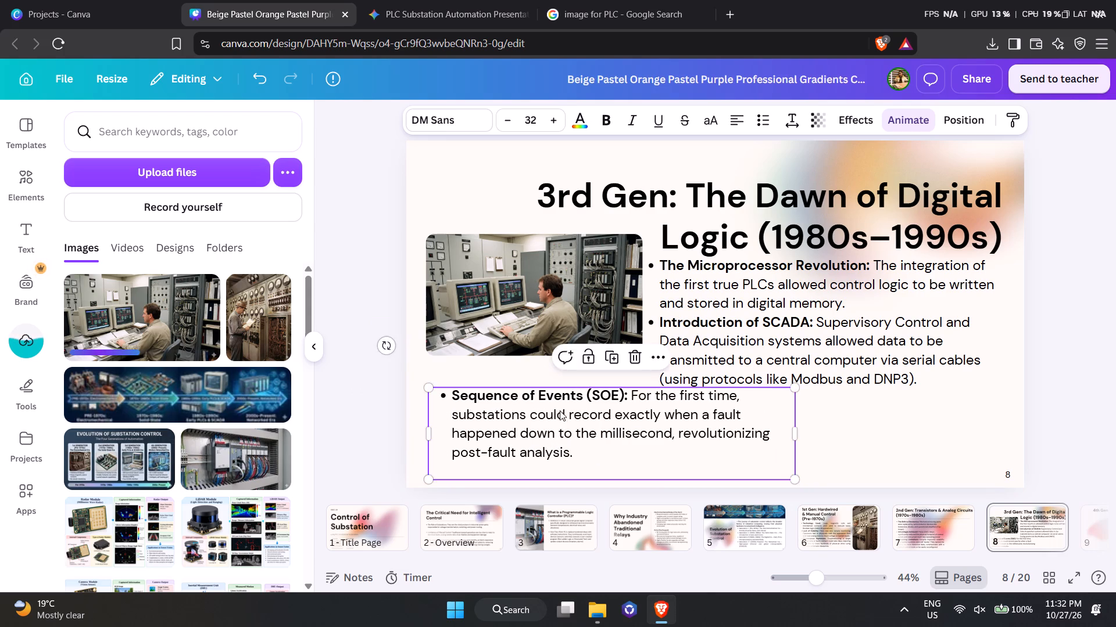
Lower the control room image to align its top with the bullet text box and its left edge with the SOE text.
{"action": "left_click", "coordinate": [548, 341]}
{"action": "left_click_drag", "start_coordinate": [549, 325], "coordinate": [555, 352]}
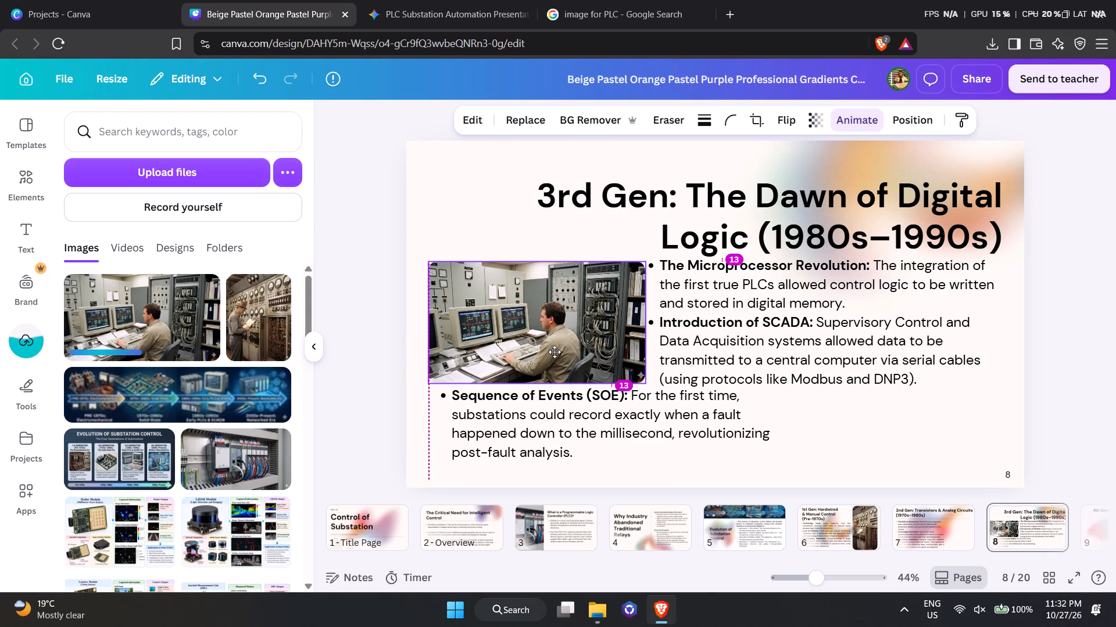
{"action": "left_click_drag", "start_coordinate": [555, 352], "coordinate": [555, 347]}
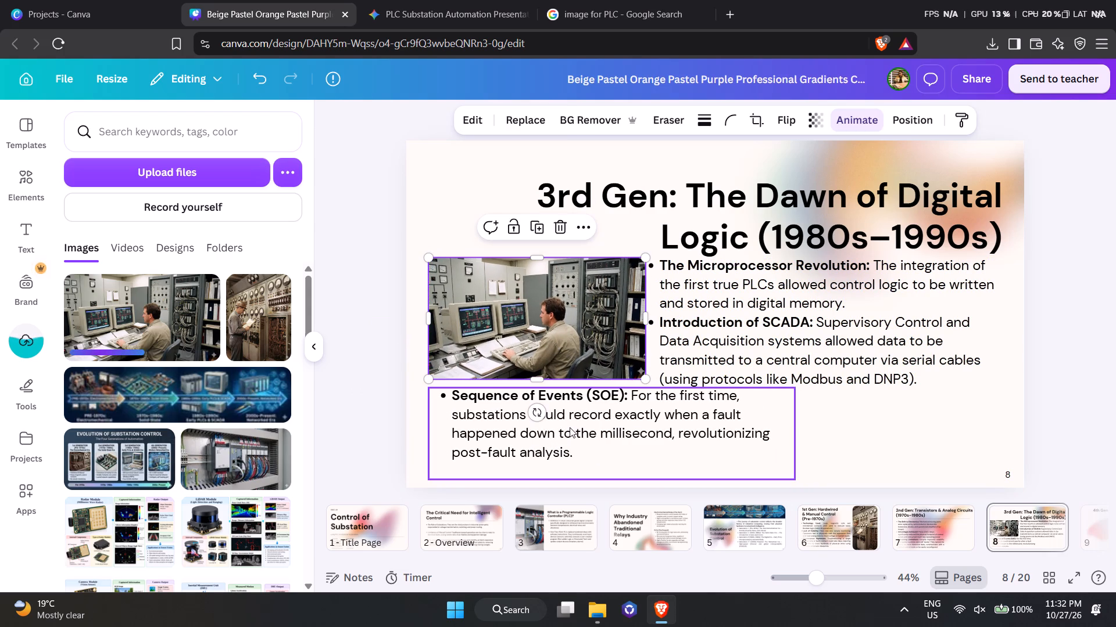
Widen the Sequence of Events (SOE) text box across the slide so it wraps onto two lines, and shift it slightly down.
{"action": "left_click", "coordinate": [693, 437]}
{"action": "left_click_drag", "start_coordinate": [796, 433], "coordinate": [923, 430]}
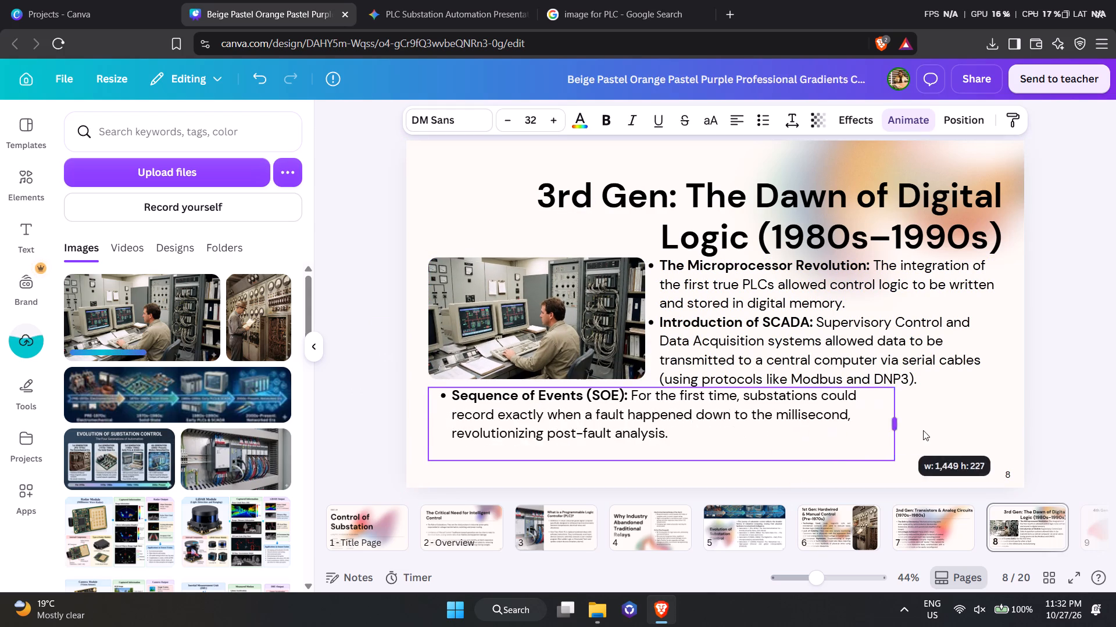
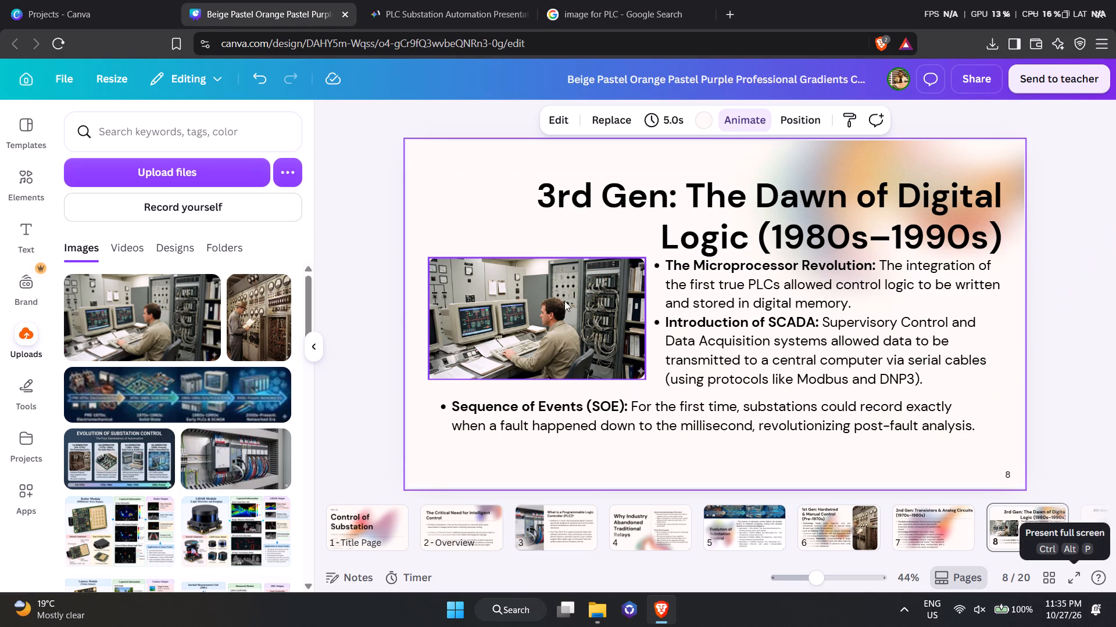
{"action": "left_click", "coordinate": [362, 217]}
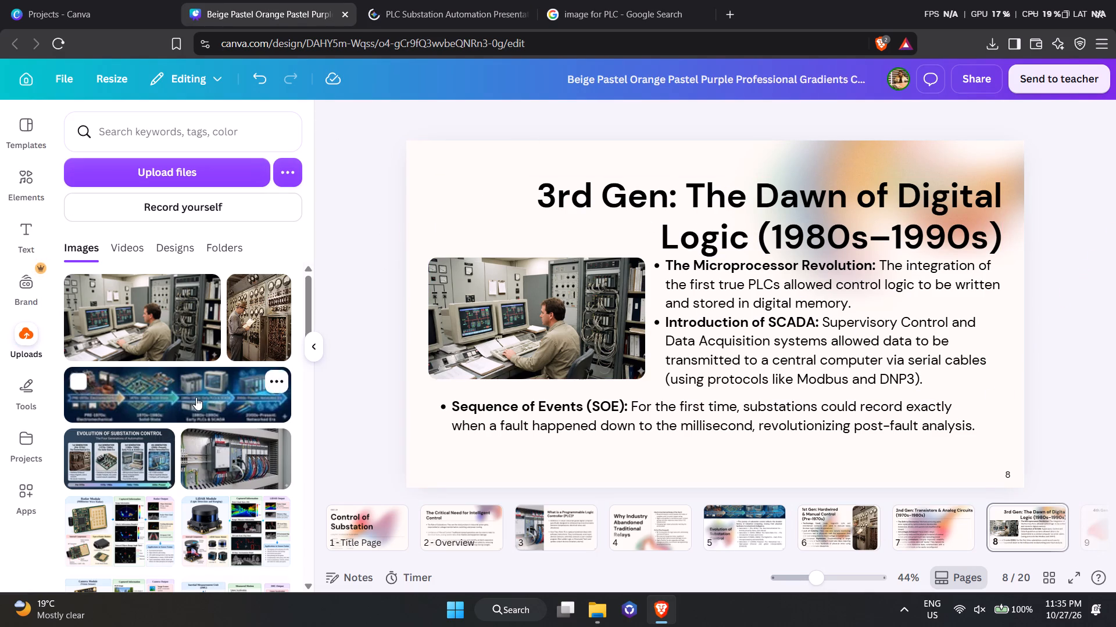
{"action": "left_click", "coordinate": [756, 513]}
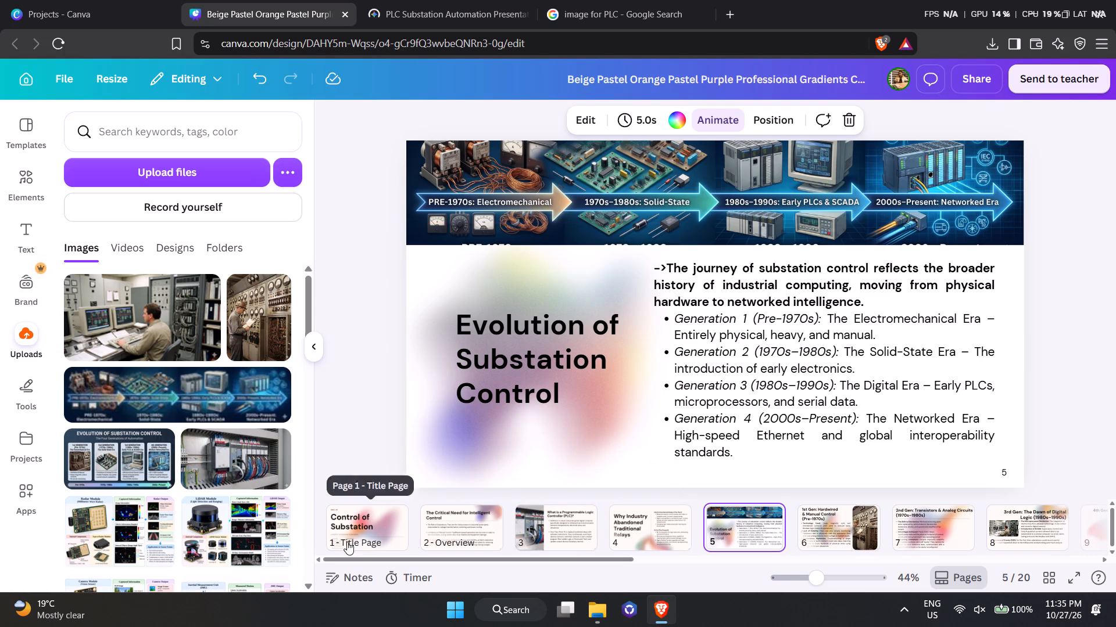
{"action": "scroll", "coordinate": [346, 540], "scroll_direction": "down", "scroll_amount": 4}
{"action": "left_click", "coordinate": [371, 528]}
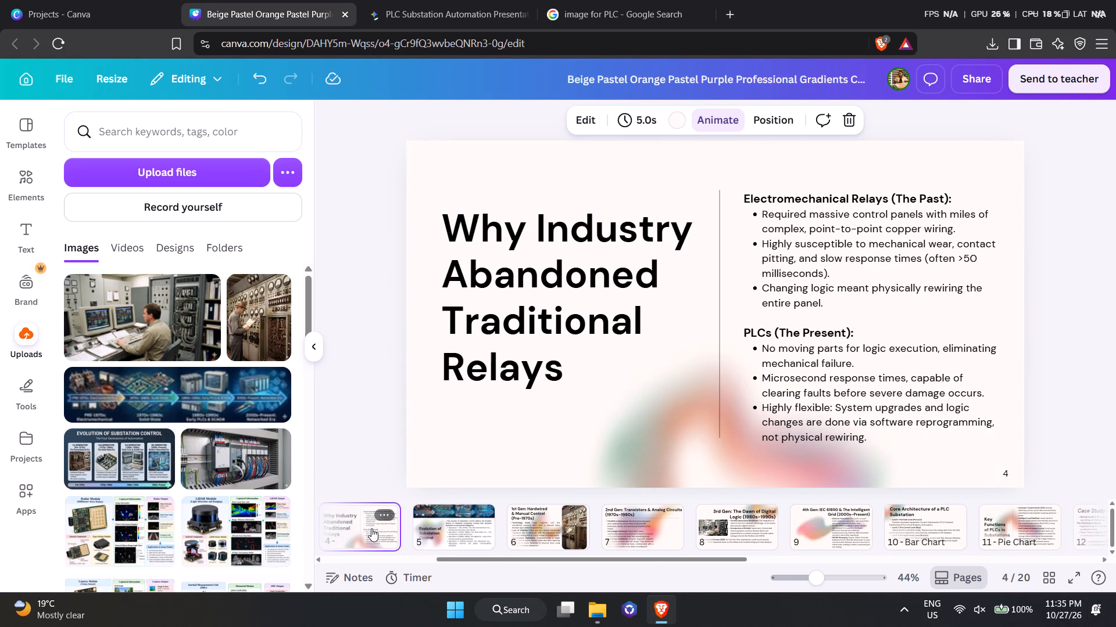
{"action": "scroll", "coordinate": [371, 528], "scroll_direction": "down", "scroll_amount": 14}
{"action": "scroll", "coordinate": [371, 528], "scroll_direction": "down", "scroll_amount": 7}
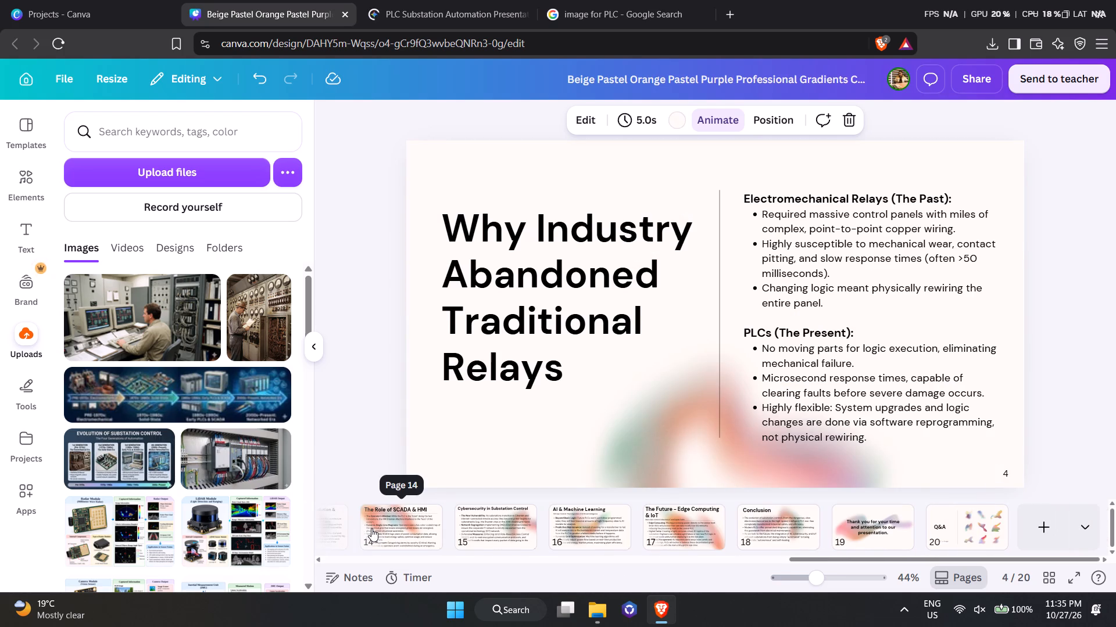
{"action": "scroll", "coordinate": [371, 528], "scroll_direction": "down", "scroll_amount": 6}
{"action": "scroll", "coordinate": [421, 528], "scroll_direction": "down", "scroll_amount": 6}
{"action": "scroll", "coordinate": [421, 528], "scroll_direction": "up", "scroll_amount": 7}
{"action": "scroll", "coordinate": [421, 528], "scroll_direction": "down", "scroll_amount": 17}
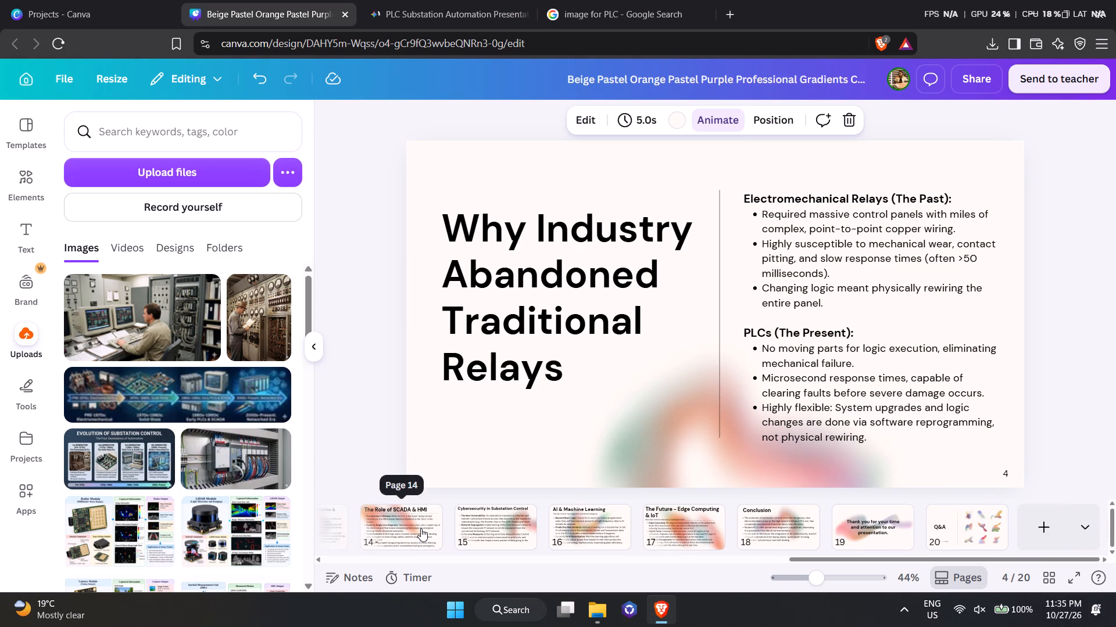
{"action": "left_click", "coordinate": [421, 528]}
{"action": "scroll", "coordinate": [417, 525], "scroll_direction": "down", "scroll_amount": 7}
{"action": "scroll", "coordinate": [417, 525], "scroll_direction": "up", "scroll_amount": 5}
{"action": "scroll", "coordinate": [417, 525], "scroll_direction": "down", "scroll_amount": 7}
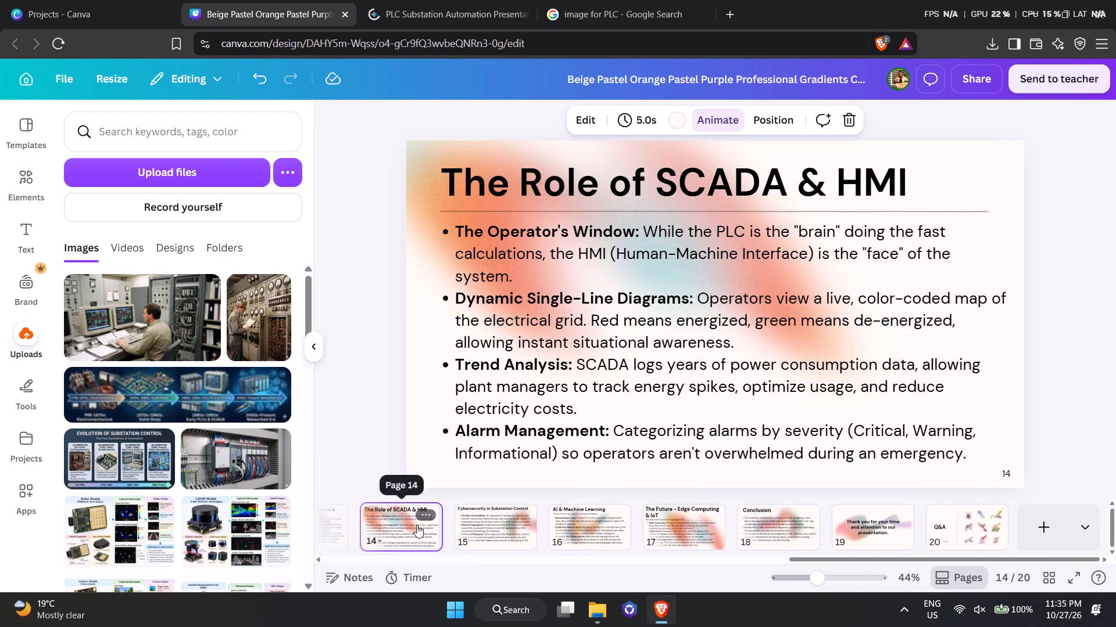
{"action": "scroll", "coordinate": [417, 525], "scroll_direction": "up", "scroll_amount": 6}
{"action": "scroll", "coordinate": [417, 525], "scroll_direction": "down", "scroll_amount": 11}
{"action": "left_click", "coordinate": [417, 525]}
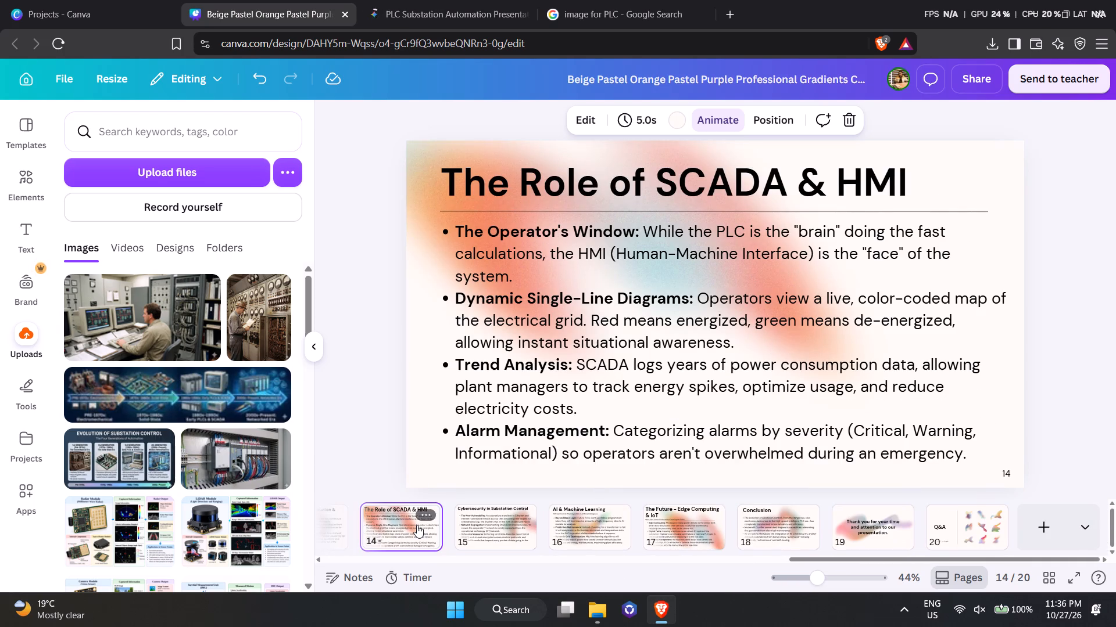
{"action": "scroll", "coordinate": [402, 525], "scroll_direction": "down", "scroll_amount": 4}
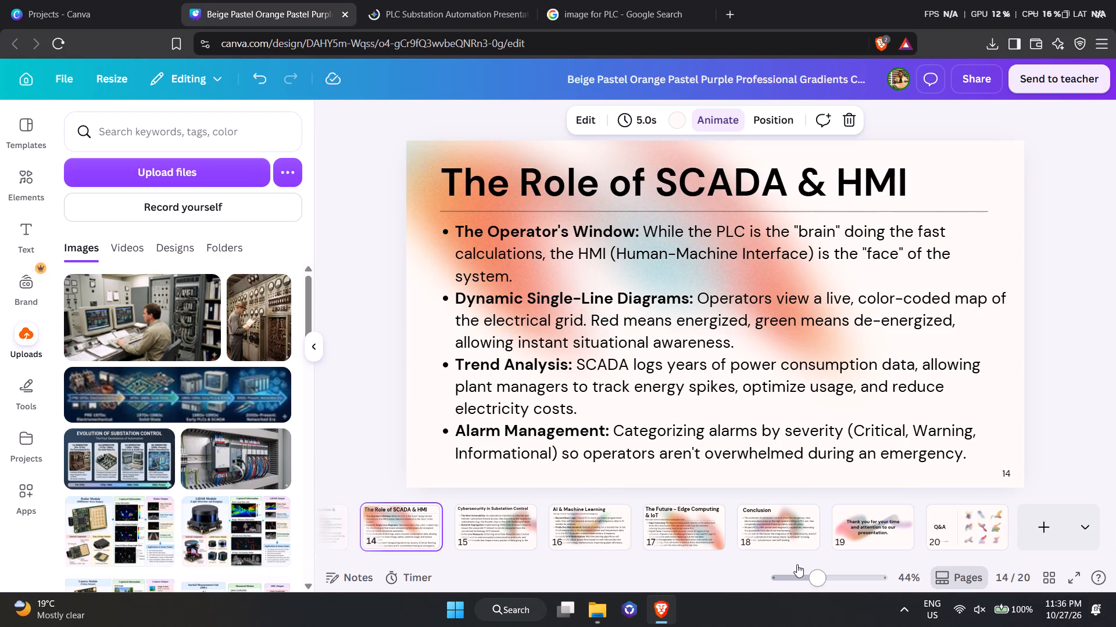
{"action": "left_click_drag", "start_coordinate": [799, 558], "coordinate": [310, 532]}
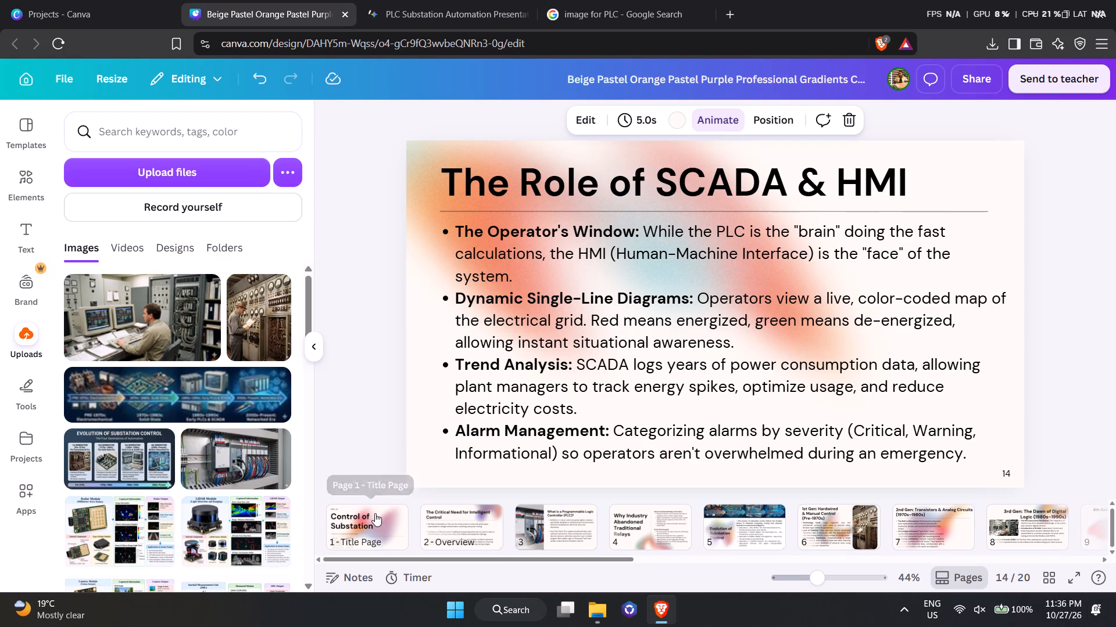
{"action": "left_click", "coordinate": [375, 513]}
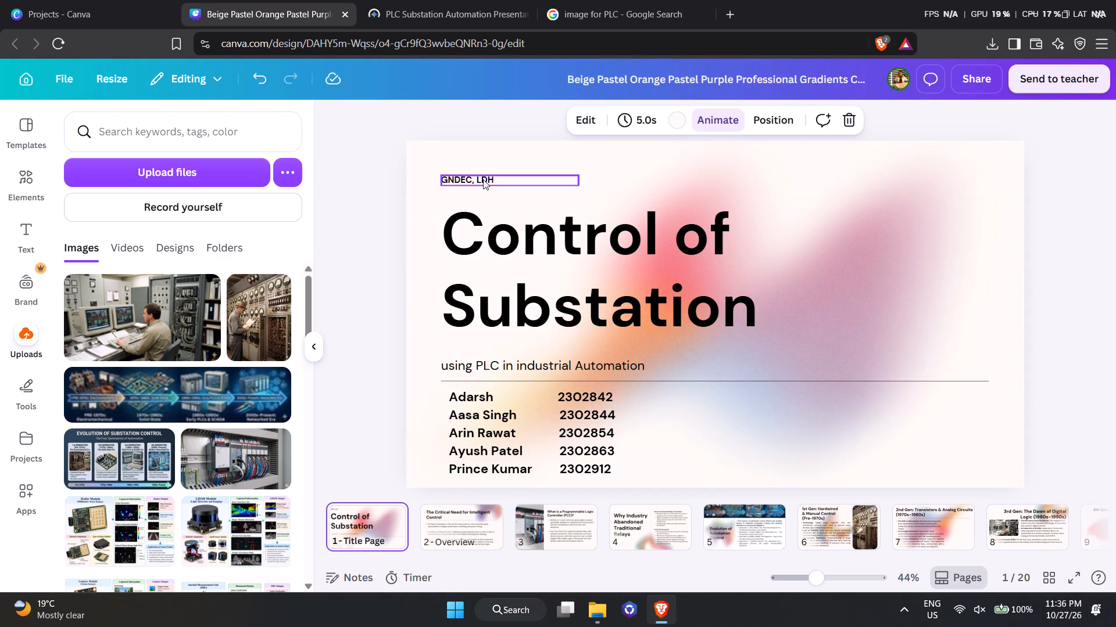
{"action": "left_click", "coordinate": [468, 530]}
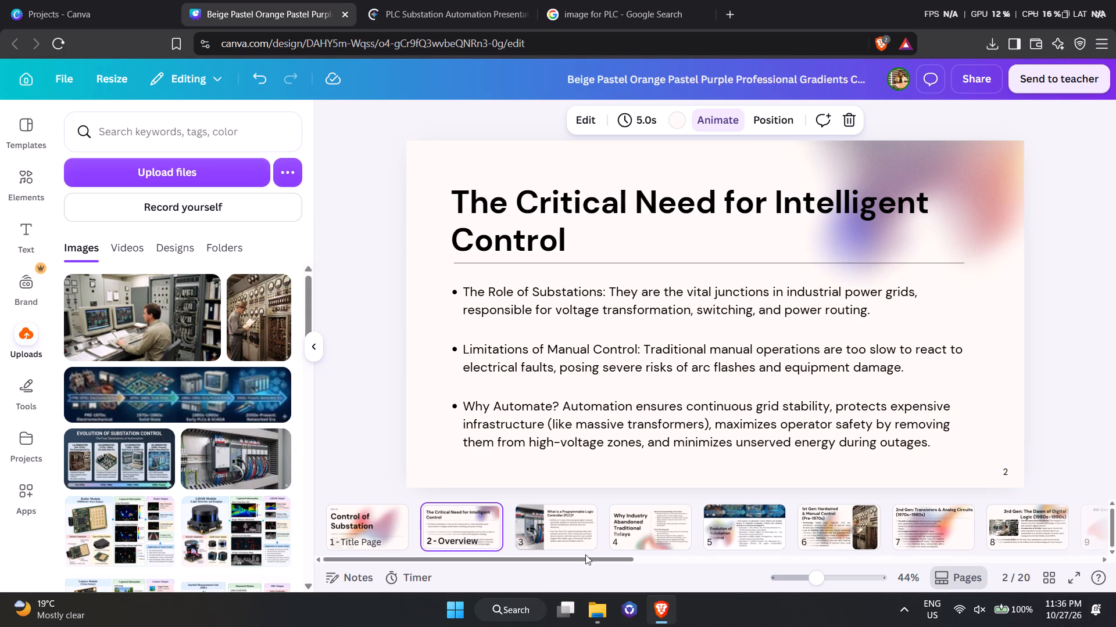
{"action": "left_click", "coordinate": [572, 523]}
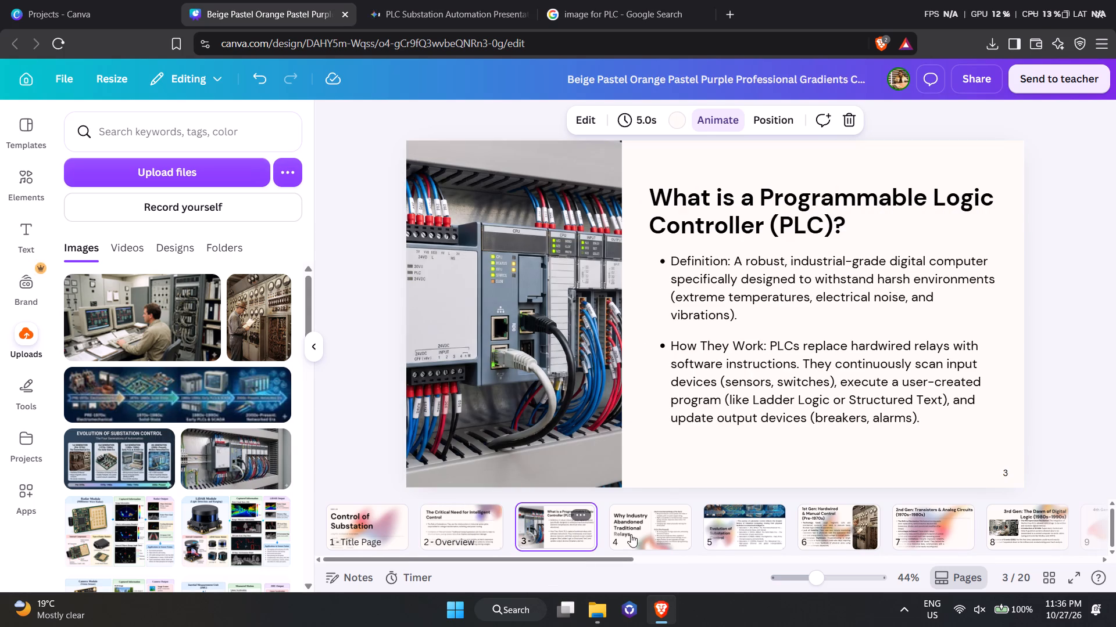
{"action": "left_click", "coordinate": [653, 534]}
{"action": "left_click", "coordinate": [549, 522]}
{"action": "left_click", "coordinate": [437, 523]}
{"action": "left_click", "coordinate": [571, 527]}
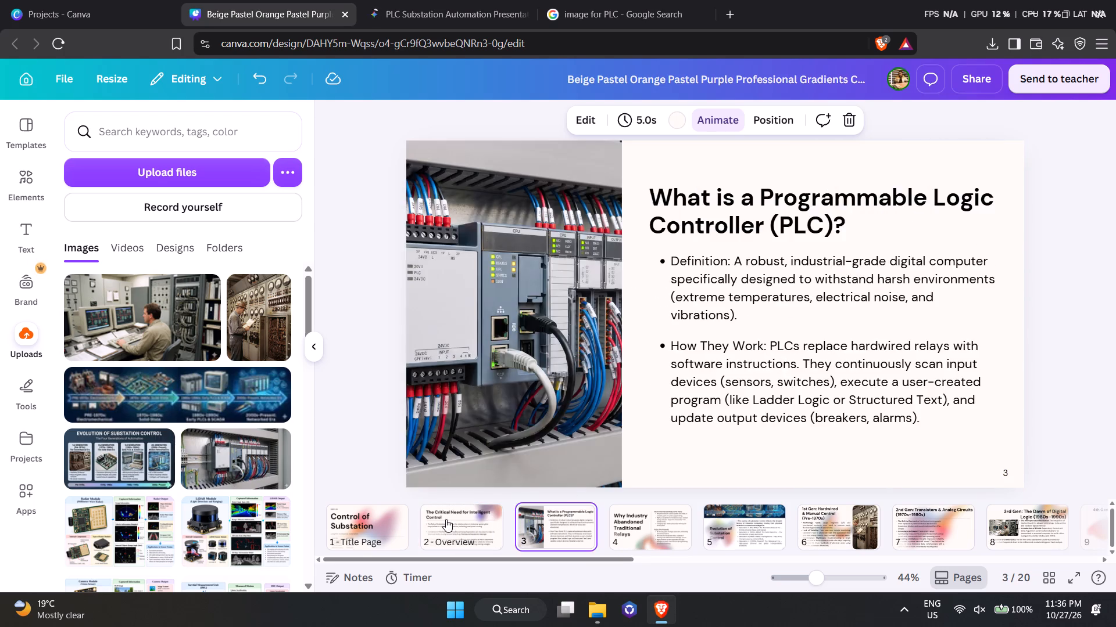
{"action": "left_click", "coordinate": [443, 518]}
{"action": "left_click", "coordinate": [542, 516]}
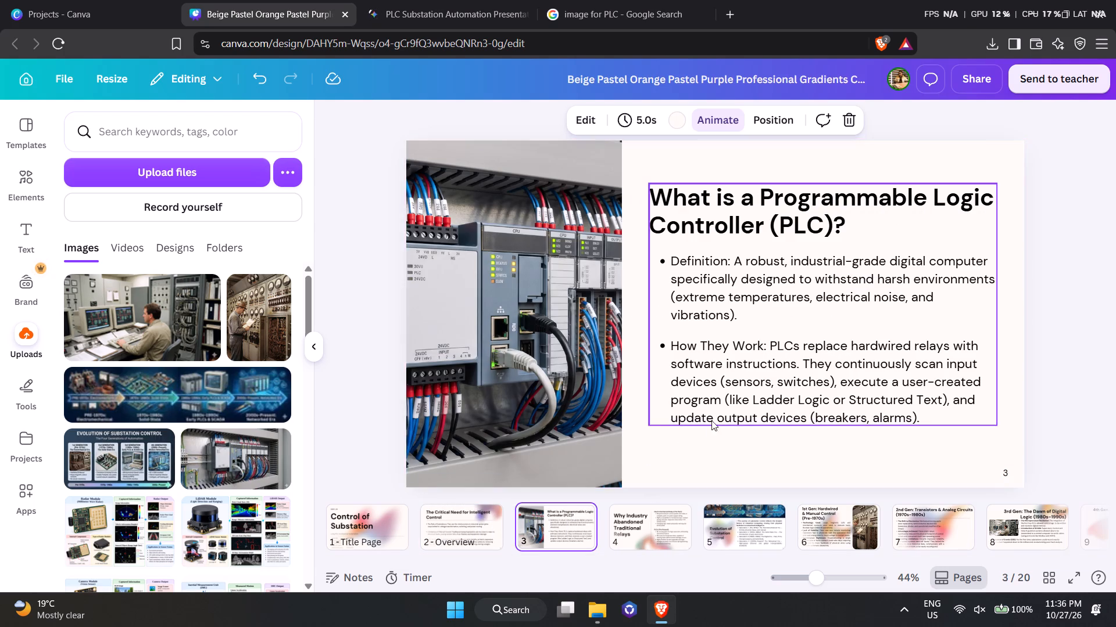
{"action": "left_click", "coordinate": [657, 523]}
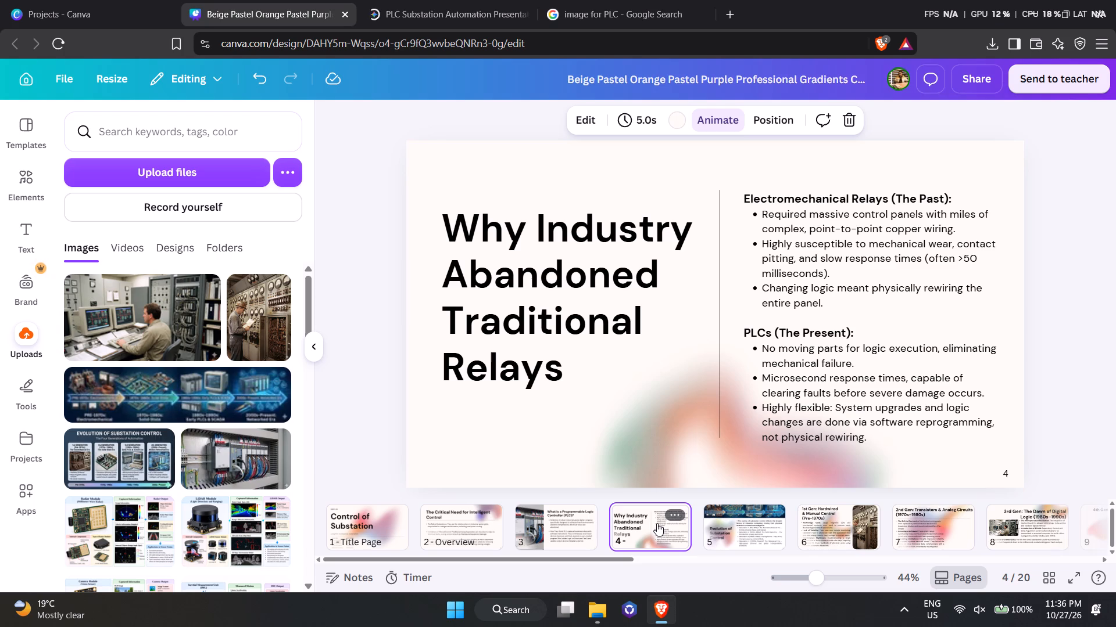
{"action": "left_click", "coordinate": [550, 513]}
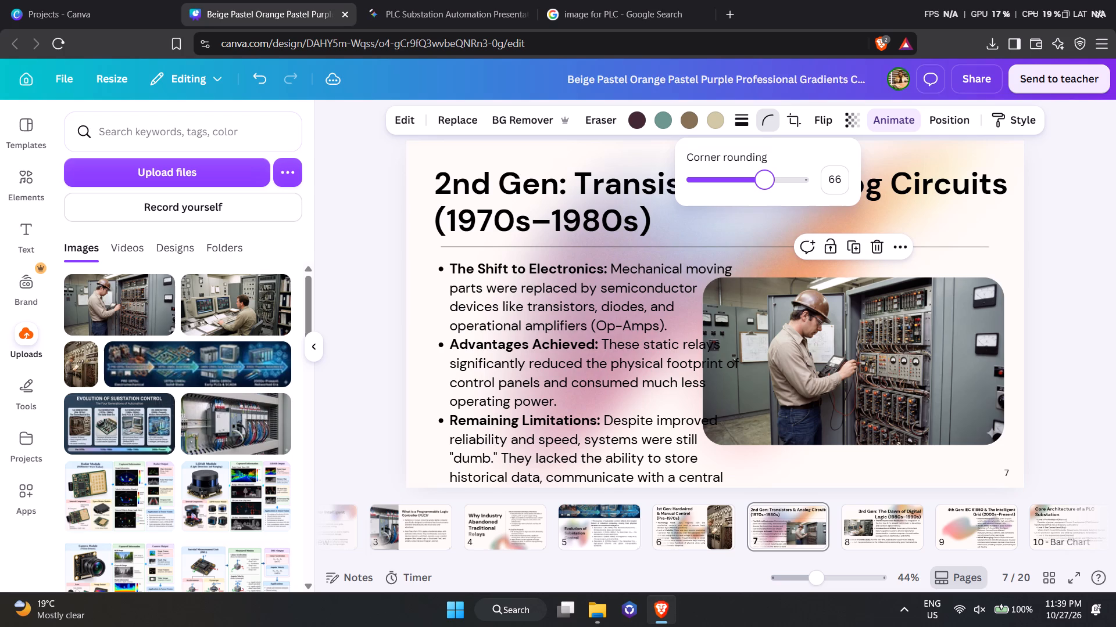
{"action": "left_click_drag", "start_coordinate": [766, 181], "coordinate": [756, 188]}
{"action": "left_click", "coordinate": [332, 272]}
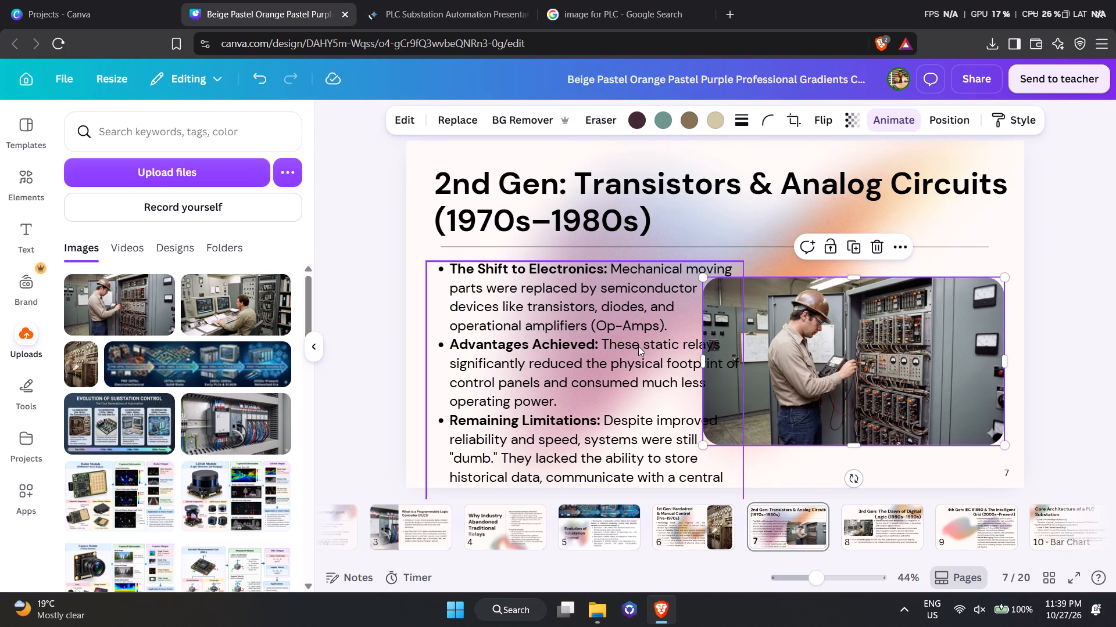
Move the technician photo on slide 7 up to just beneath the first title line, over the divider's end.
{"action": "left_click_drag", "start_coordinate": [838, 356], "coordinate": [840, 343]}
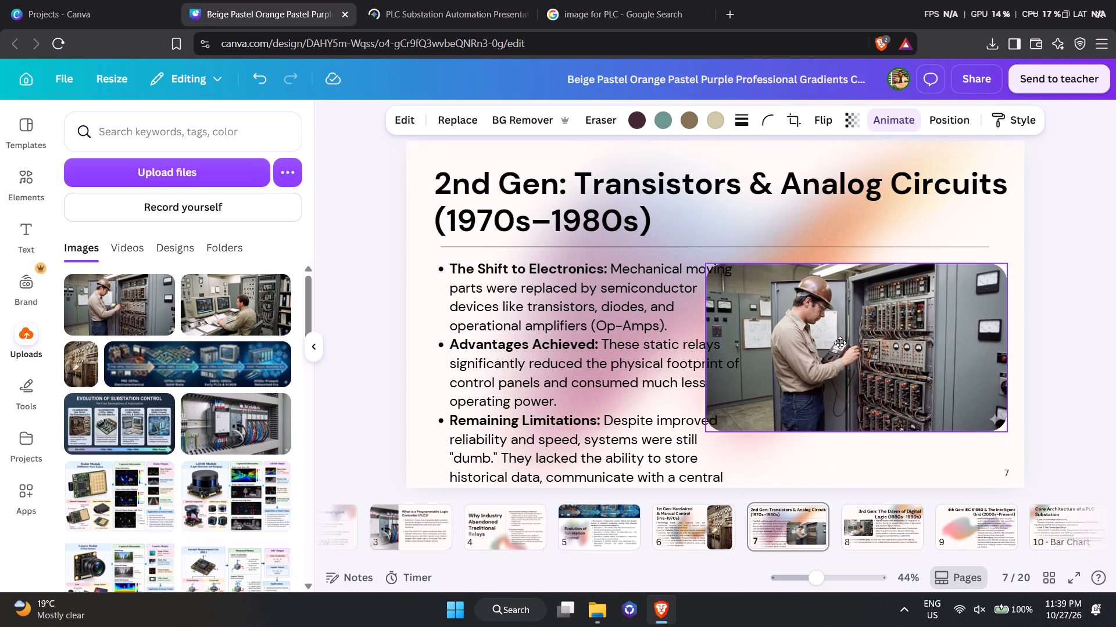
{"action": "left_click_drag", "start_coordinate": [840, 343], "coordinate": [845, 291]}
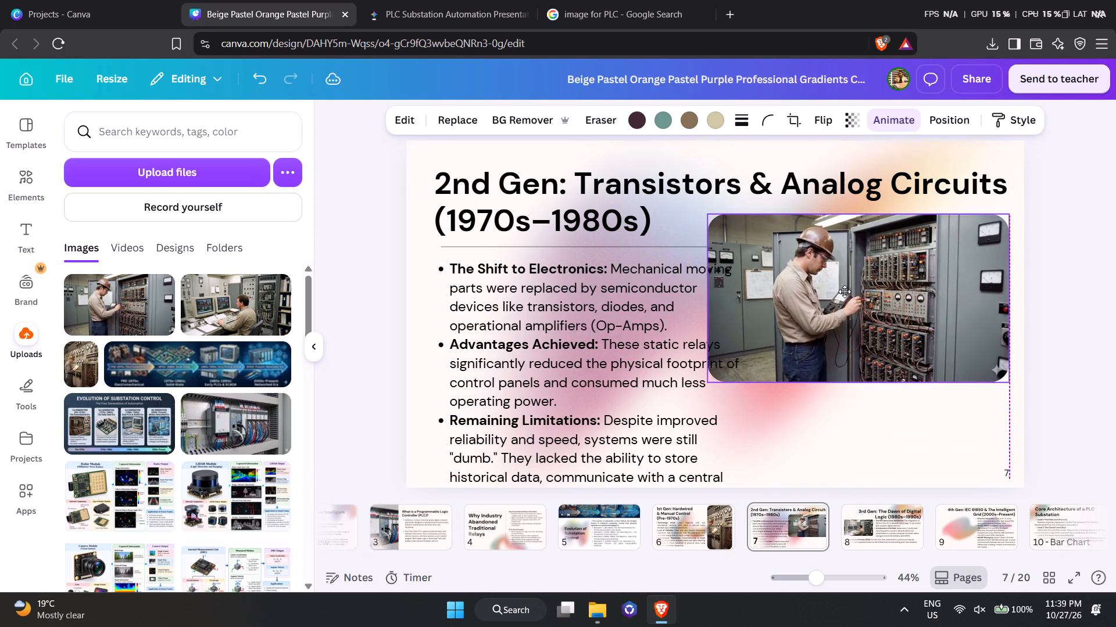
{"action": "left_click_drag", "start_coordinate": [845, 291], "coordinate": [843, 290]}
{"action": "left_click", "coordinate": [1096, 398]}
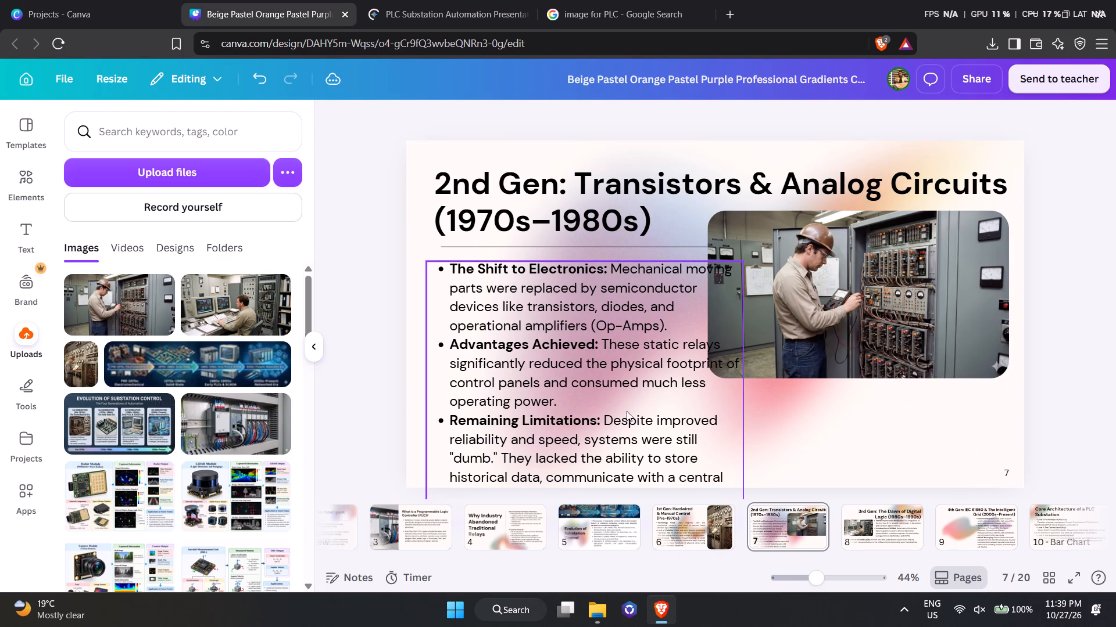
Narrow the bullet text box on slide 7 so its text clears the technician photo.
{"action": "left_click", "coordinate": [616, 399]}
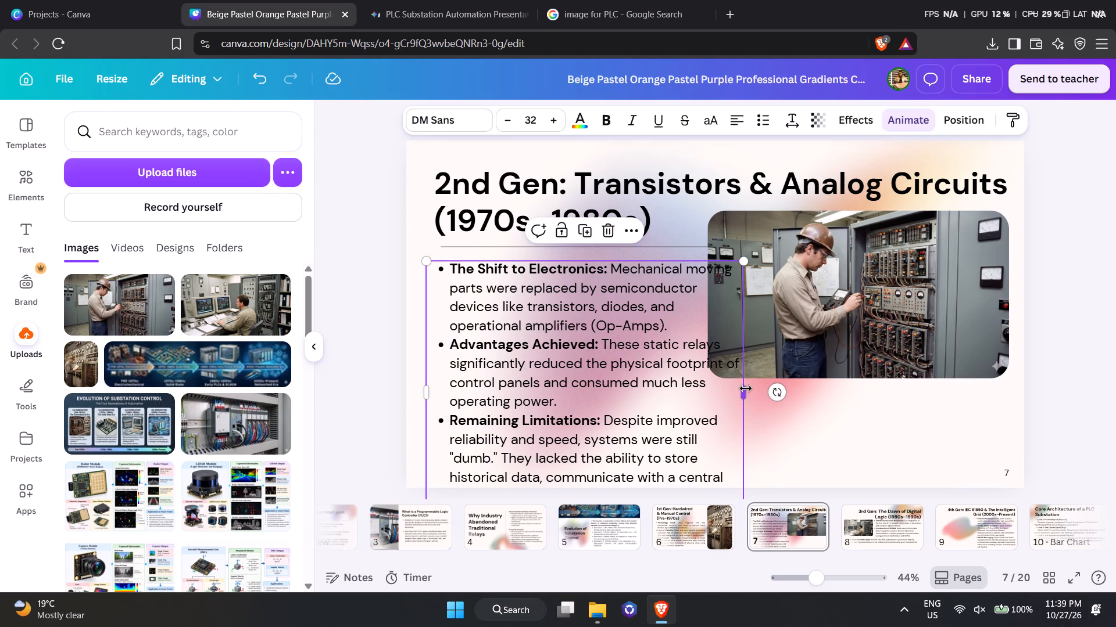
{"action": "left_click_drag", "start_coordinate": [746, 388], "coordinate": [692, 392]}
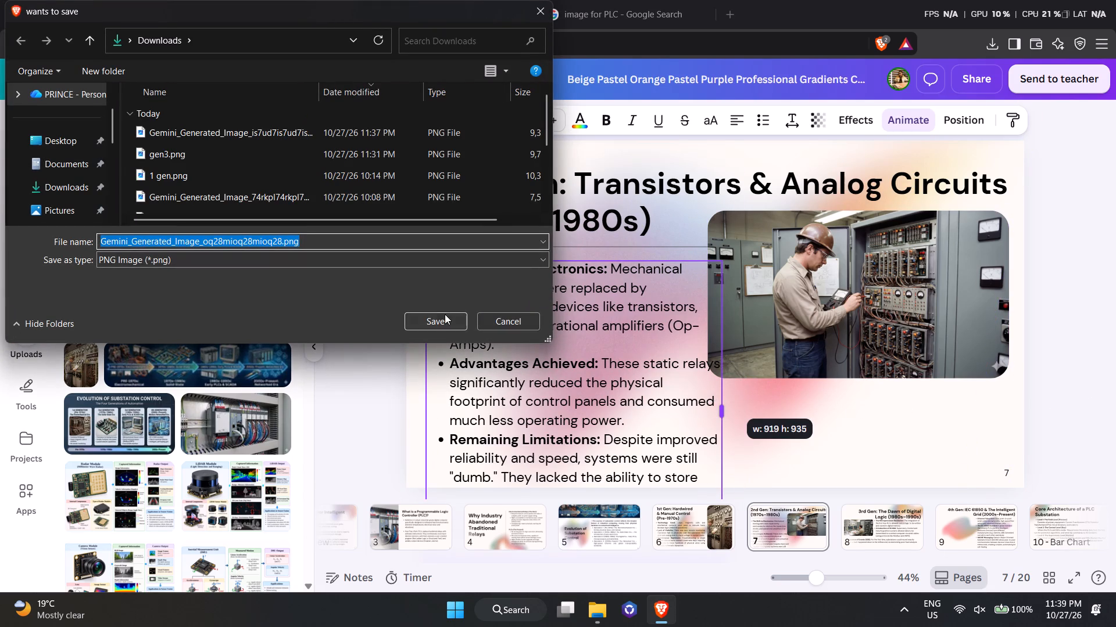
Save the pending Gemini-generated PNG image to the Downloads folder.
{"action": "left_click", "coordinate": [438, 318]}
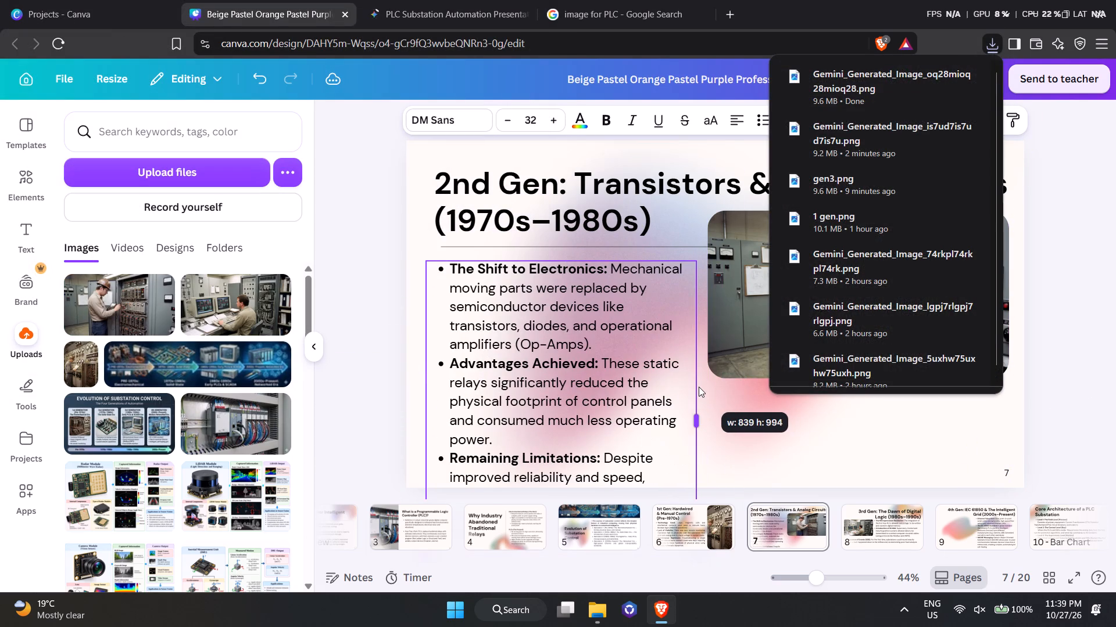
Widen the bullet text box on slide 7 slightly so its edge meets the technician photo's edge.
{"action": "left_click", "coordinate": [699, 387]}
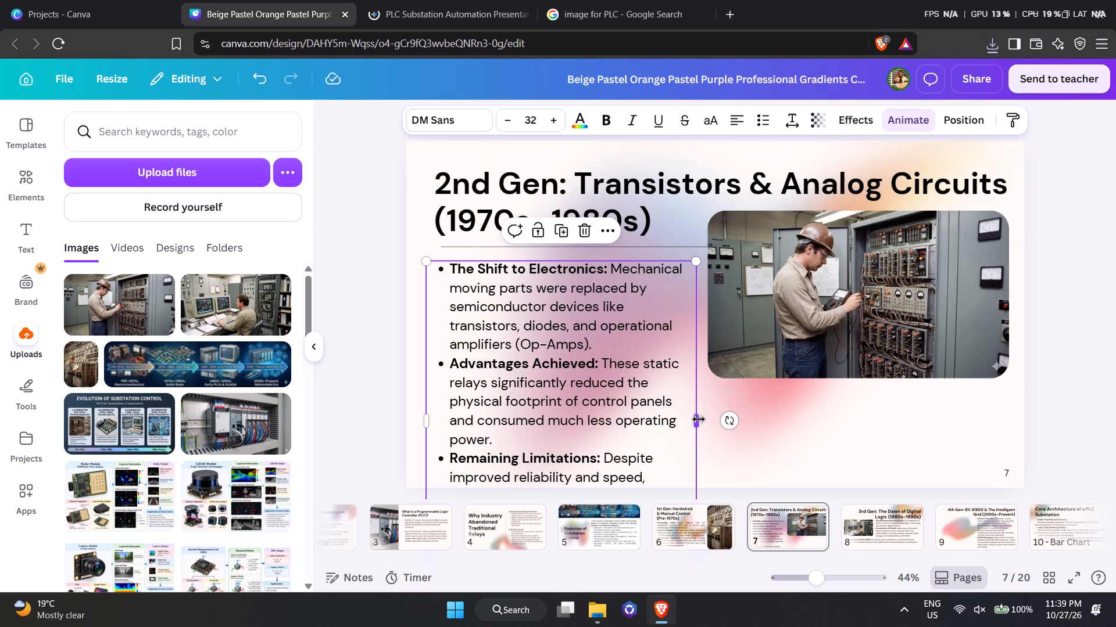
{"action": "left_click_drag", "start_coordinate": [699, 419], "coordinate": [710, 421]}
{"action": "left_click", "coordinate": [580, 448]}
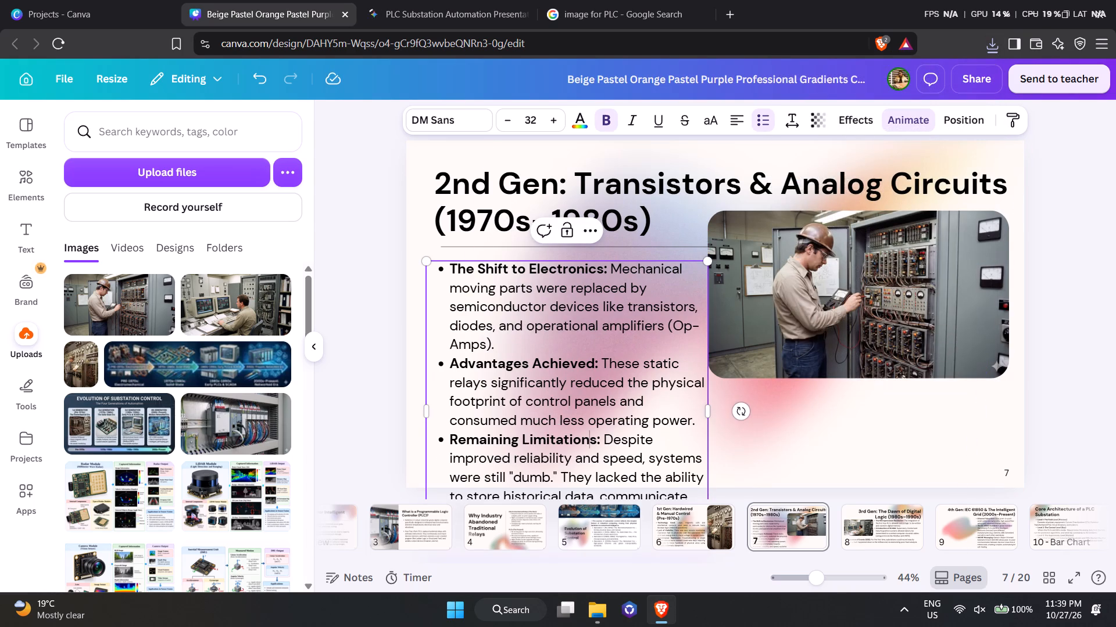
{"action": "left_click", "coordinate": [340, 261]}
Duplicate the bullet text box on slide 7, move the copy aside and keep only its "Remaining Limitations" bullet.
{"action": "left_click", "coordinate": [581, 344]}
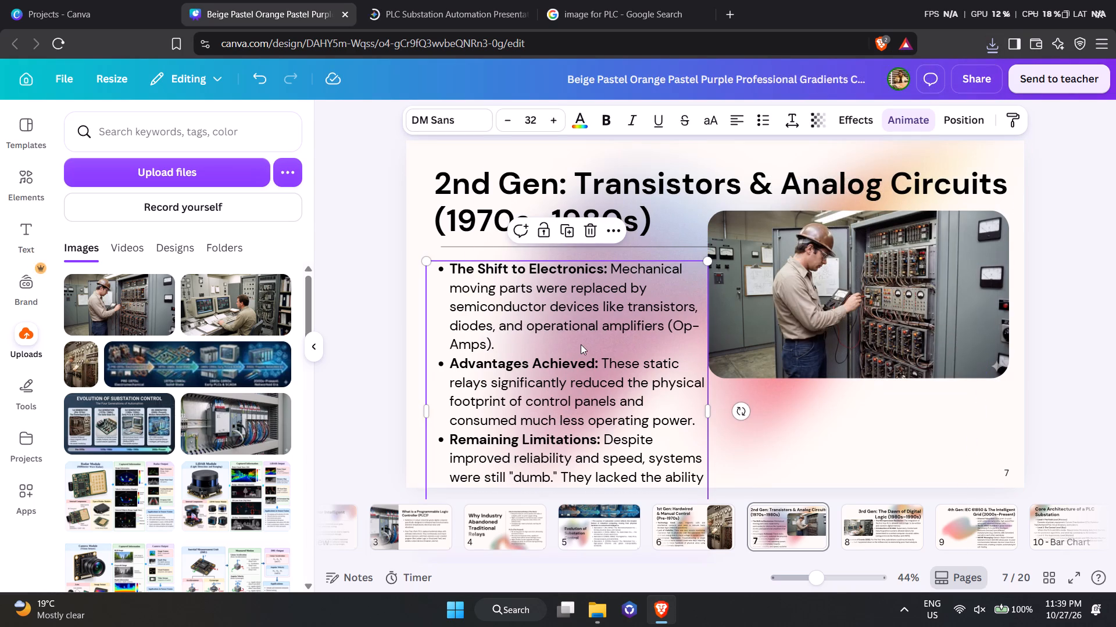
{"action": "key", "text": "ctrl+c"}
{"action": "key", "text": "ctrl+v"}
{"action": "left_click_drag", "start_coordinate": [597, 356], "coordinate": [839, 295]}
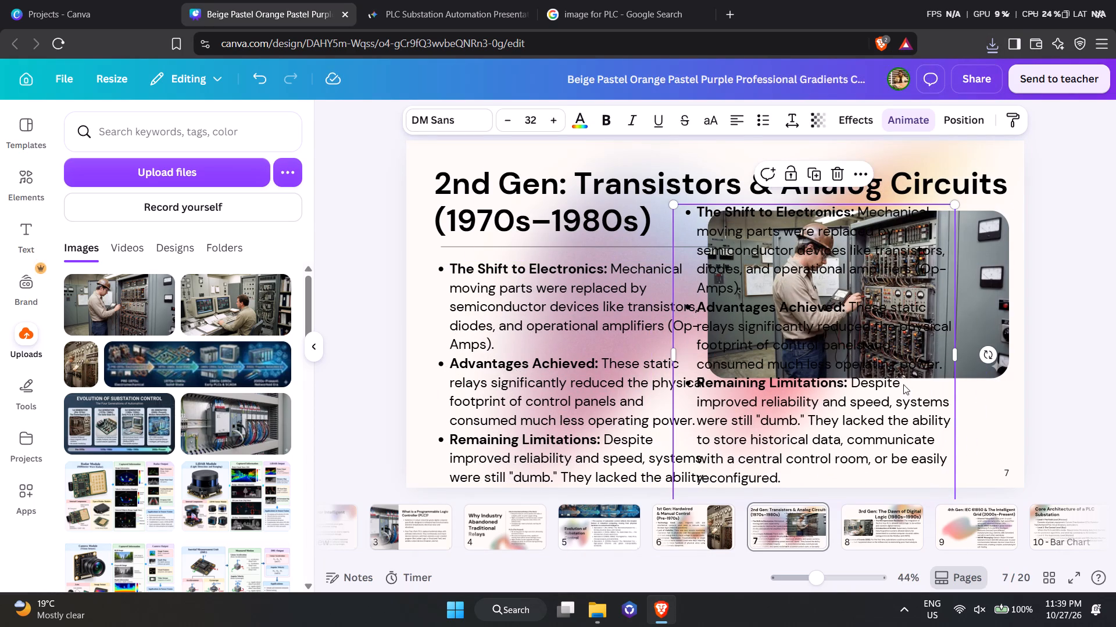
{"action": "left_click", "coordinate": [903, 384]}
{"action": "left_click", "coordinate": [943, 366]}
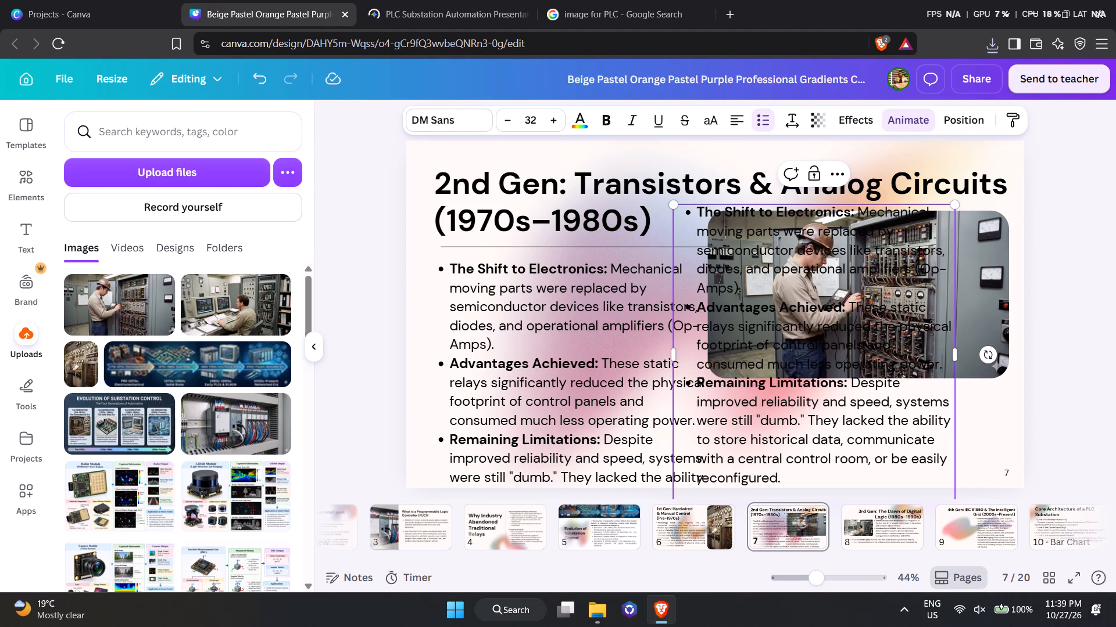
{"action": "left_click_drag", "start_coordinate": [943, 366], "coordinate": [697, 207]}
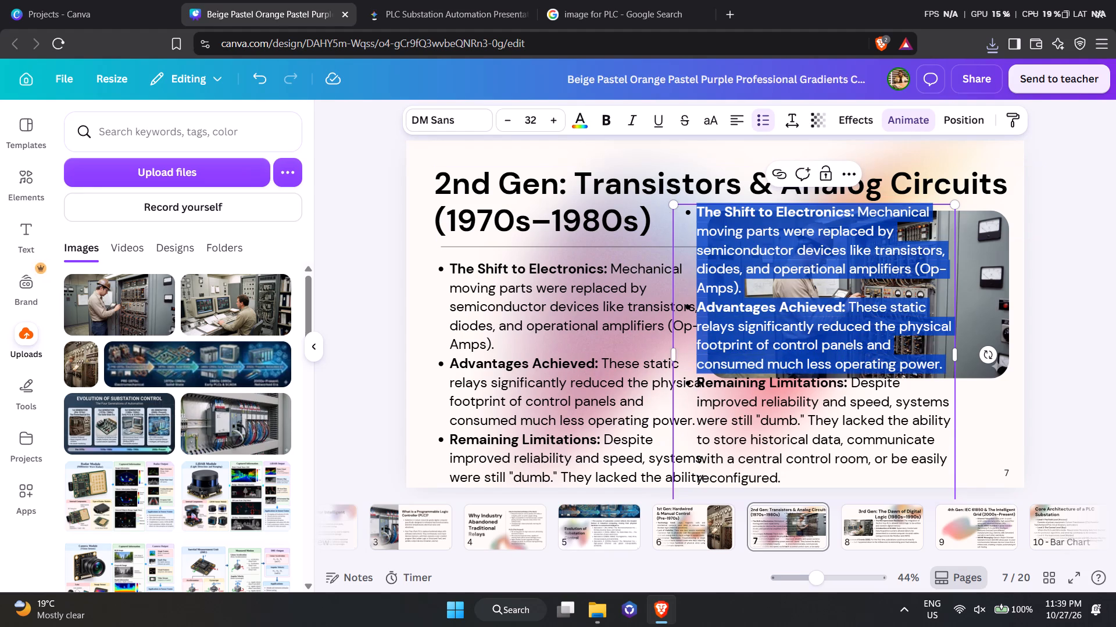
{"action": "key", "text": "BackSpace"}
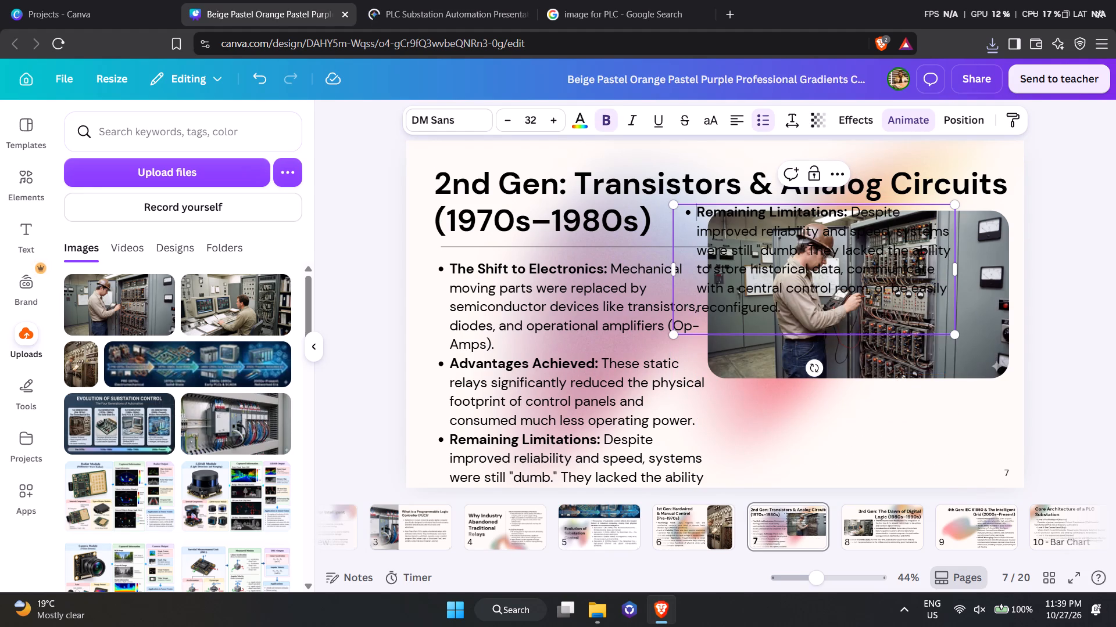
Delete the "Remaining Limitations" bullet and its empty line from the original text box on slide 7.
{"action": "left_click", "coordinate": [658, 448]}
{"action": "left_click", "coordinate": [442, 439]}
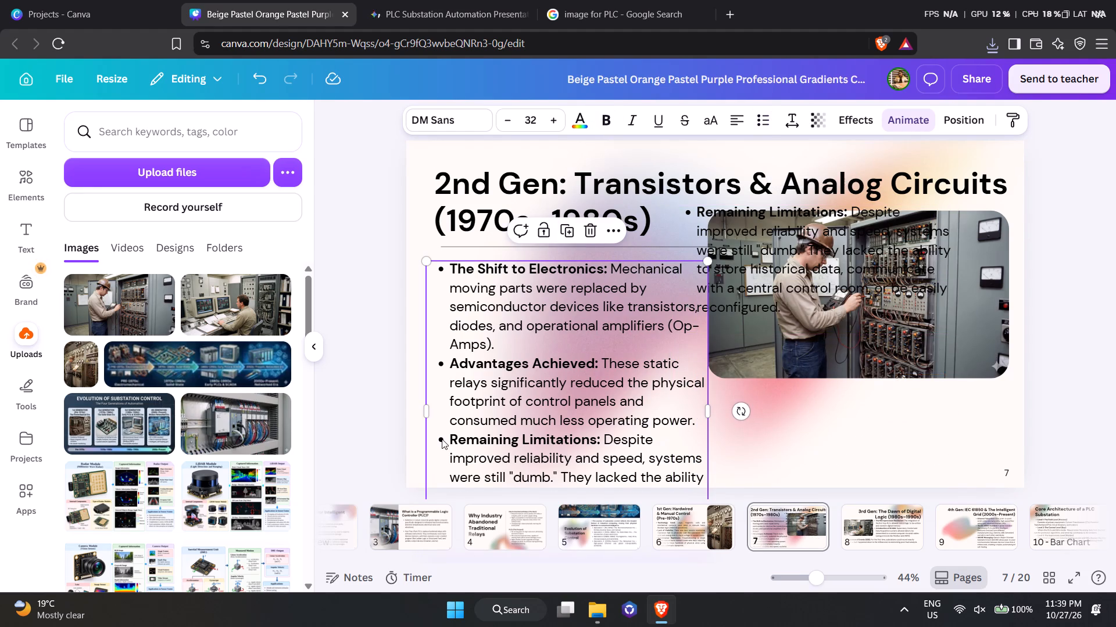
{"action": "left_click", "coordinate": [440, 439]}
{"action": "left_click_drag", "start_coordinate": [453, 436], "coordinate": [601, 498]}
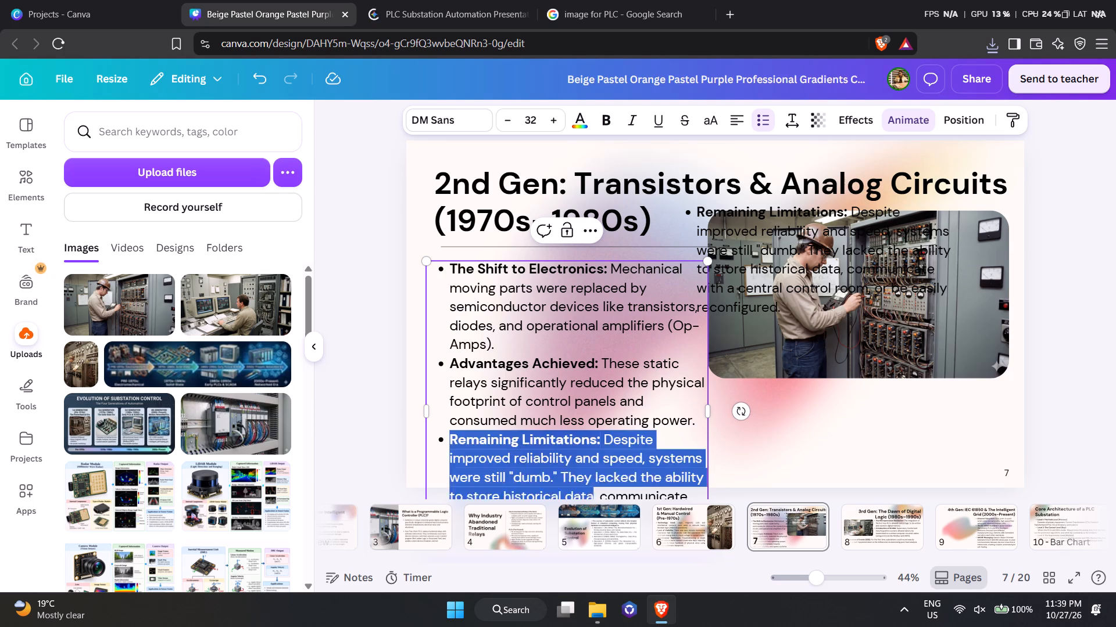
{"action": "left_click_drag", "start_coordinate": [601, 498], "coordinate": [687, 496]}
{"action": "key", "text": "BackSpace"}
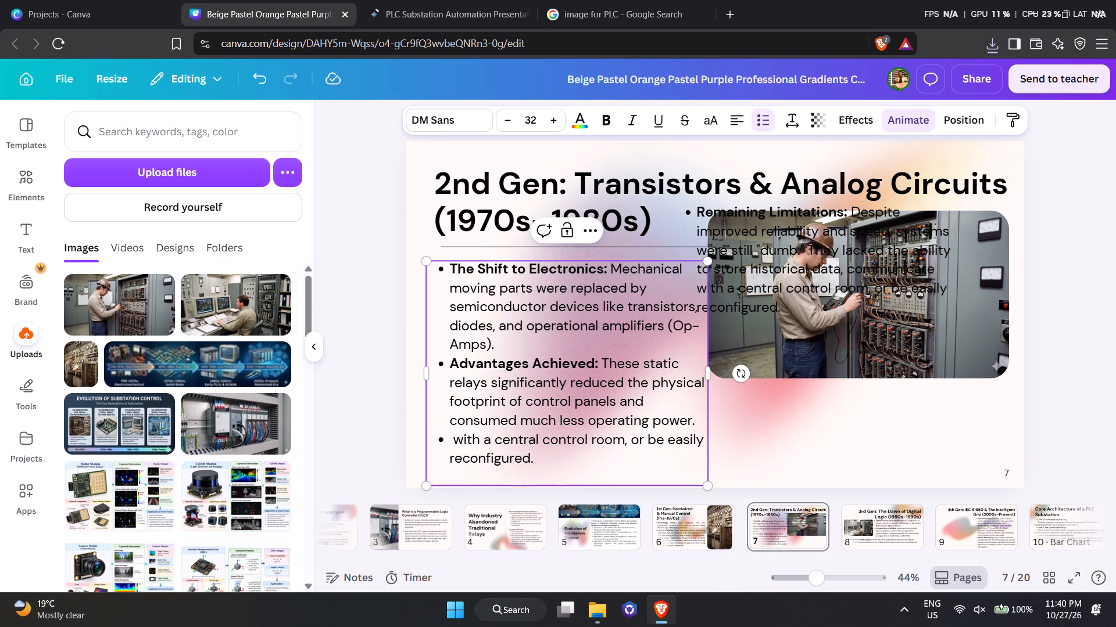
{"action": "left_click_drag", "start_coordinate": [552, 471], "coordinate": [424, 439]}
{"action": "left_click", "coordinate": [540, 462]}
{"action": "left_click_drag", "start_coordinate": [540, 462], "coordinate": [462, 458]}
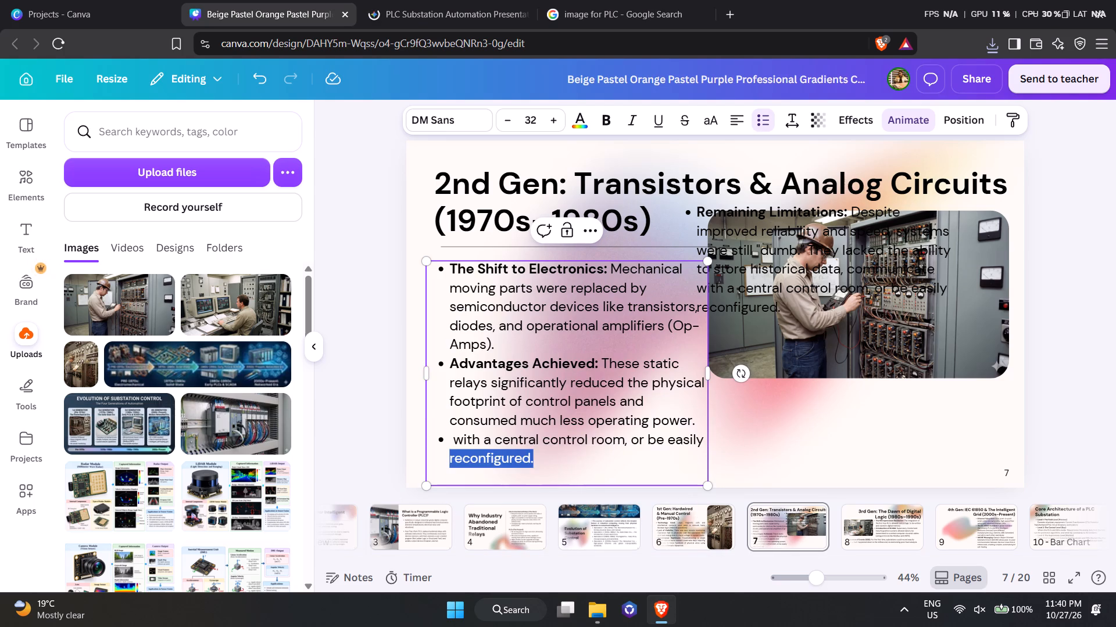
{"action": "left_click_drag", "start_coordinate": [462, 458], "coordinate": [455, 441]}
{"action": "key", "text": "BackSpace"}
{"action": "key", "text": "BackSpace"}
{"action": "key", "text": "BackSpace"}
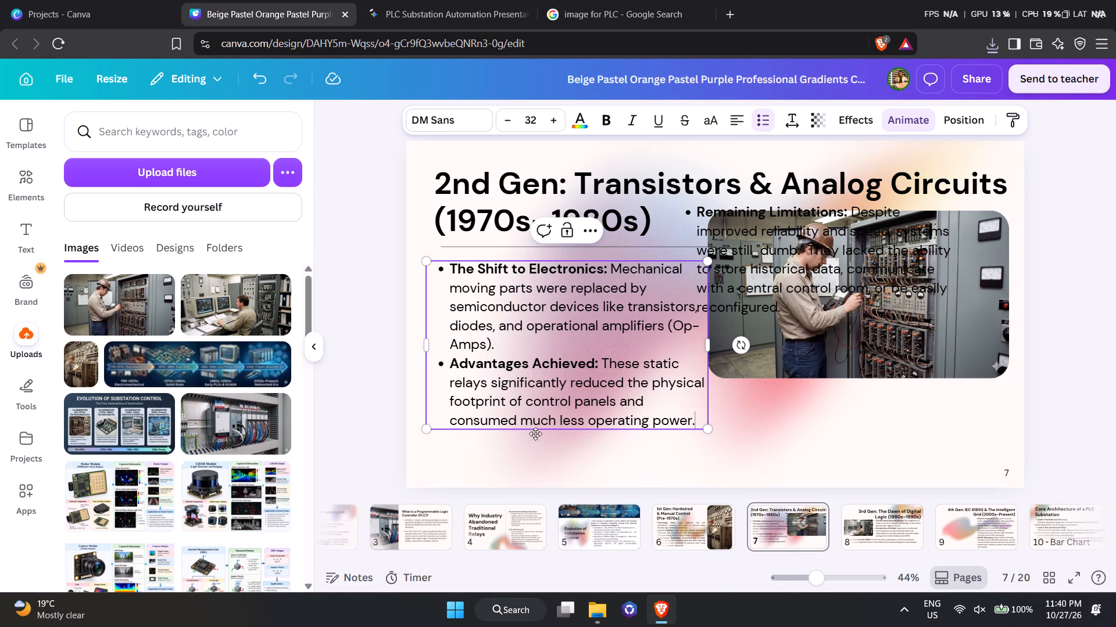
Move the two-bullet text box on slide 7 slightly up, just beneath the title divider.
{"action": "left_click_drag", "start_coordinate": [557, 358], "coordinate": [550, 331]}
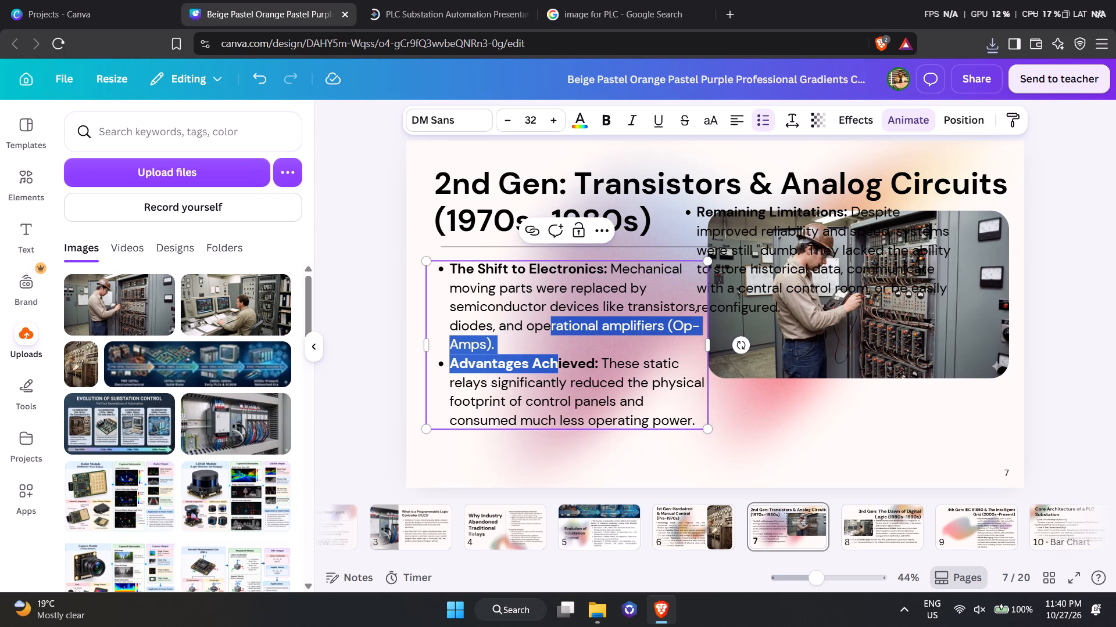
{"action": "left_click", "coordinate": [399, 308]}
{"action": "left_click", "coordinate": [528, 337]}
{"action": "left_click", "coordinate": [528, 350]}
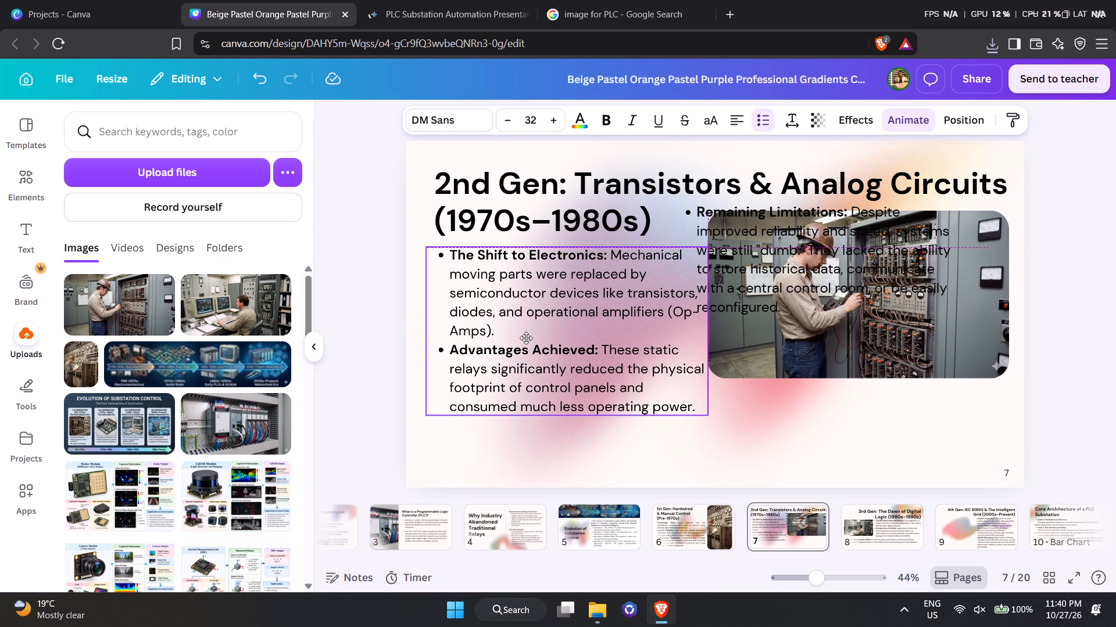
Move the "Remaining Limitations" text box off the technician photo, down to the slide's lower part.
{"action": "left_click", "coordinate": [761, 286]}
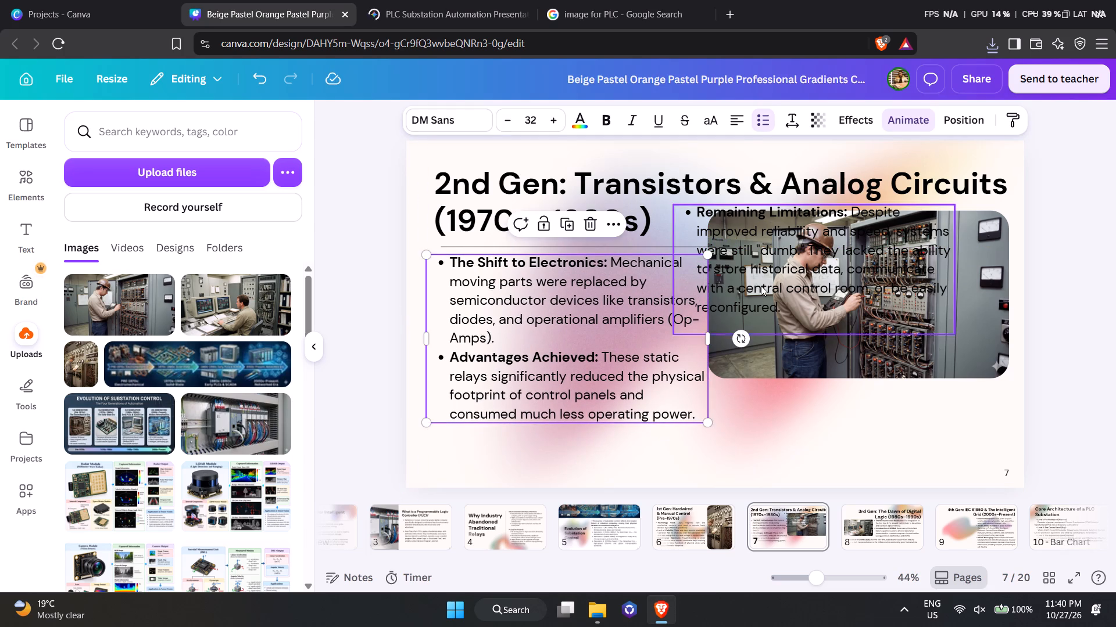
{"action": "left_click_drag", "start_coordinate": [799, 268], "coordinate": [660, 448]}
Reduce the font size of the two-bullet text box on slide 7 by two steps.
{"action": "left_click", "coordinate": [550, 282]}
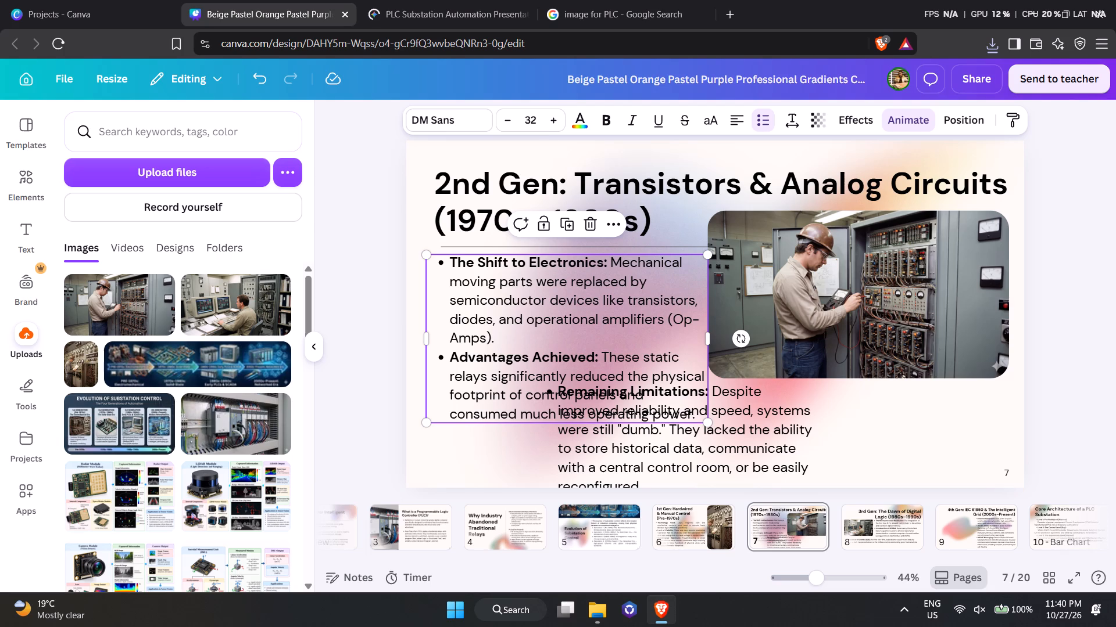
{"action": "left_click", "coordinate": [514, 121]}
{"action": "left_click", "coordinate": [514, 121]}
Widen the "Remaining Limitations" text box across slide 7 and align it below the other two bullets.
{"action": "left_click", "coordinate": [654, 448]}
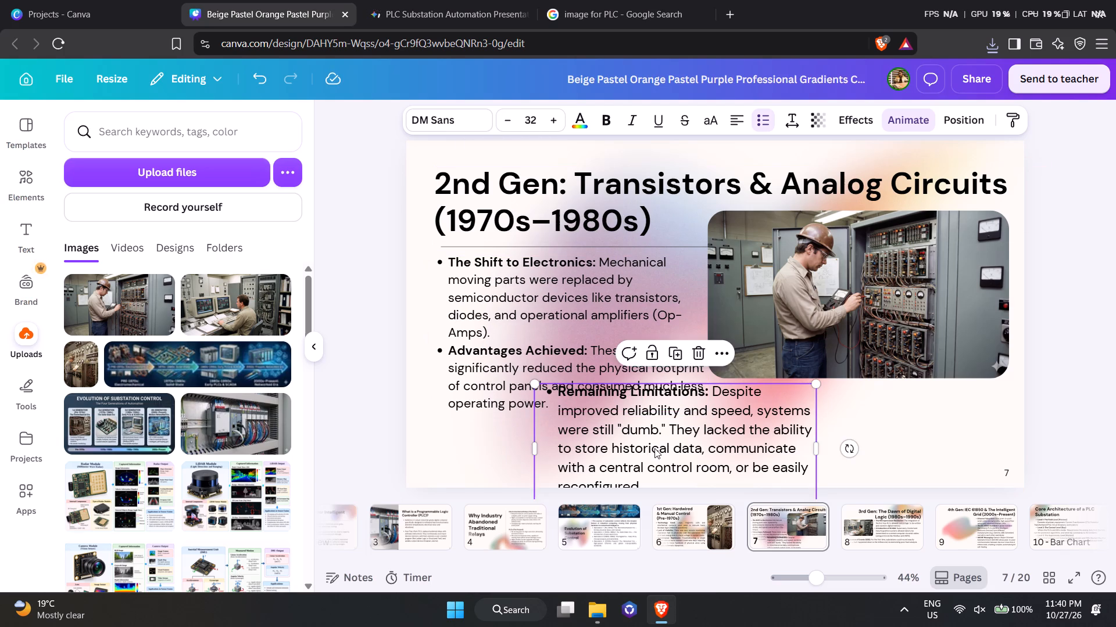
{"action": "left_click_drag", "start_coordinate": [614, 462], "coordinate": [545, 417]}
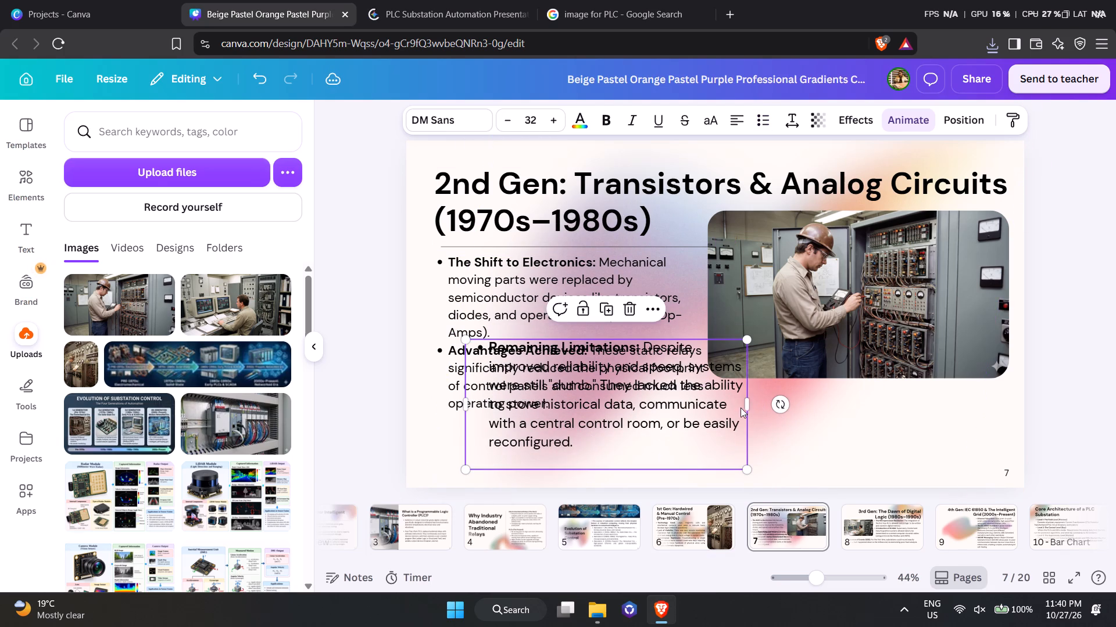
{"action": "left_click_drag", "start_coordinate": [752, 406], "coordinate": [956, 397]}
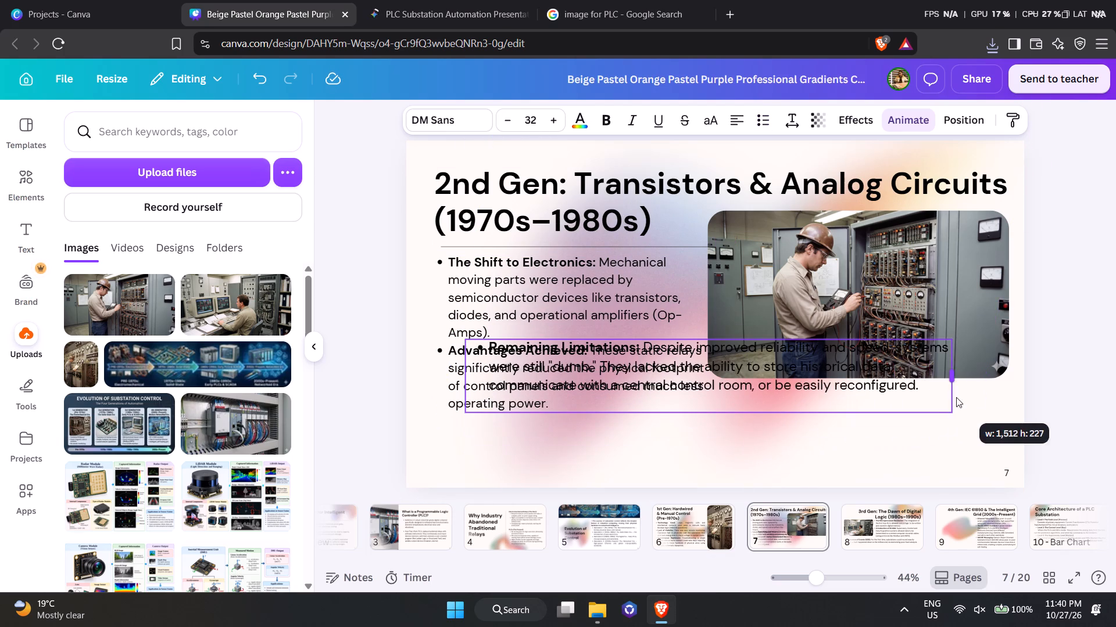
{"action": "left_click_drag", "start_coordinate": [956, 397], "coordinate": [997, 397]}
{"action": "left_click_drag", "start_coordinate": [870, 374], "coordinate": [830, 449]}
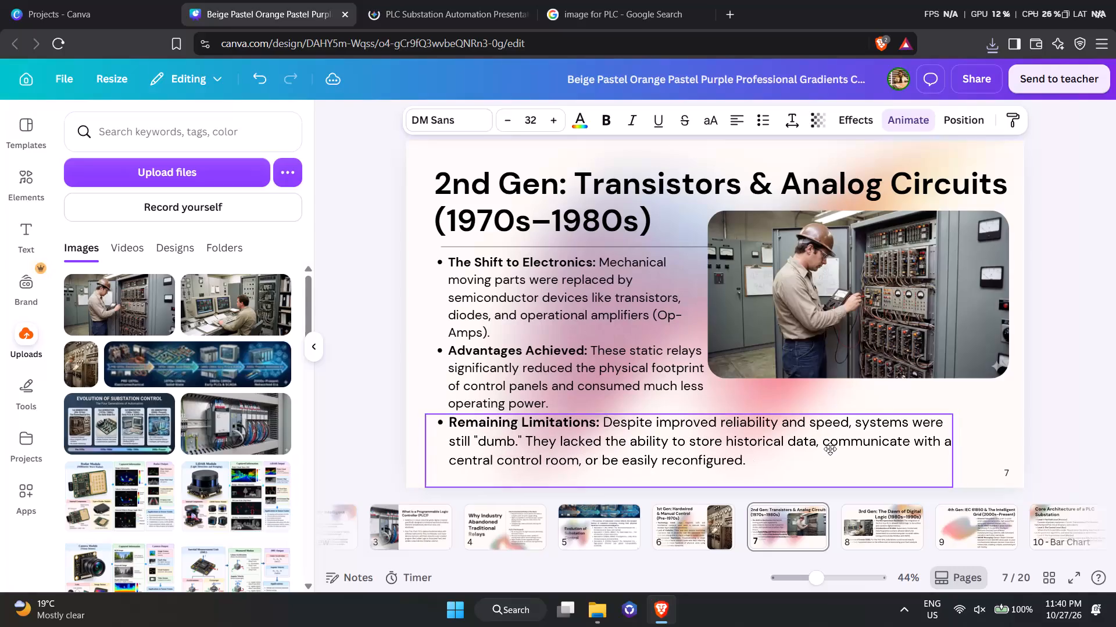
{"action": "left_click_drag", "start_coordinate": [830, 449], "coordinate": [835, 451]}
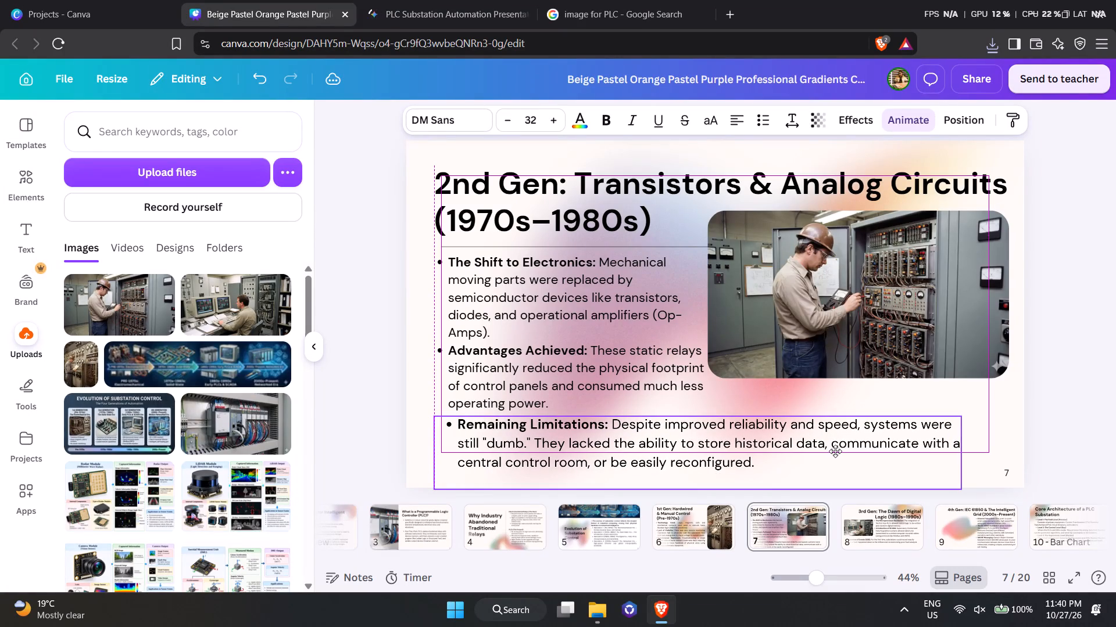
{"action": "left_click_drag", "start_coordinate": [835, 451], "coordinate": [830, 451]}
Nudge the technician photo on slide 7 down and slightly right, centring it beside the first two bullets.
{"action": "left_click", "coordinate": [843, 309]}
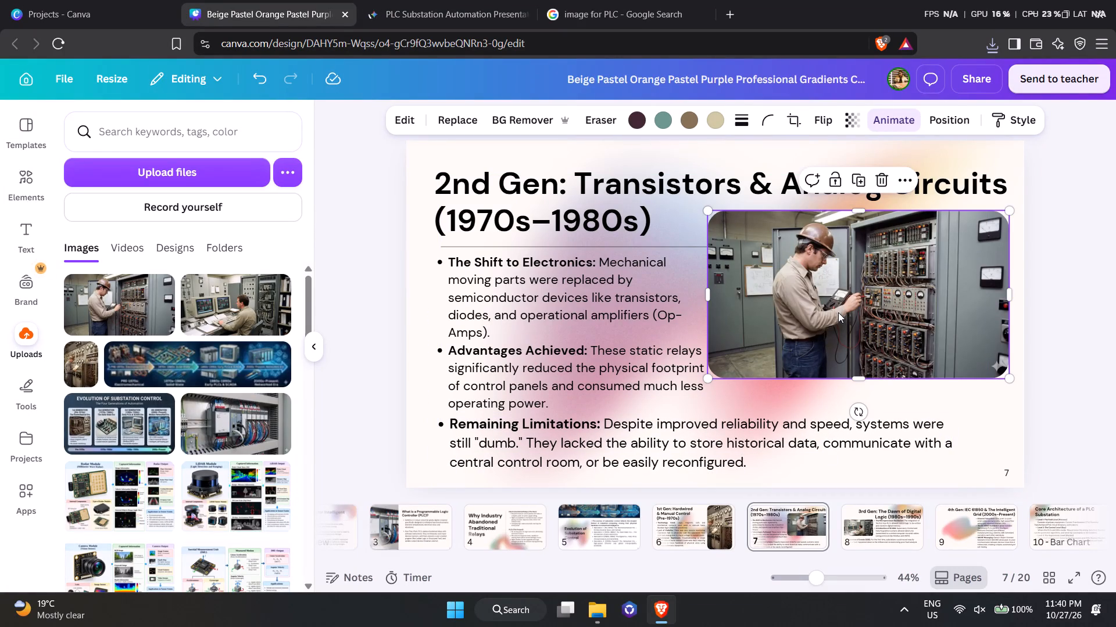
{"action": "key", "text": "Down"}
{"action": "key", "text": "Down"}
{"action": "key", "text": "Down"}
{"action": "key", "text": "Down"}
{"action": "key", "text": "Down"}
{"action": "key", "text": "Down"}
{"action": "key", "text": "Down"}
{"action": "key", "text": "Down"}
{"action": "key", "text": "Down"}
{"action": "key", "text": "Down"}
{"action": "key", "text": "Down"}
{"action": "key", "text": "Down"}
{"action": "key", "text": "Down"}
{"action": "key", "text": "Down"}
{"action": "key", "text": "Down"}
{"action": "key", "text": "Down"}
{"action": "key", "text": "Down"}
{"action": "key", "text": "Down"}
{"action": "key", "text": "Down"}
{"action": "key", "text": "Down"}
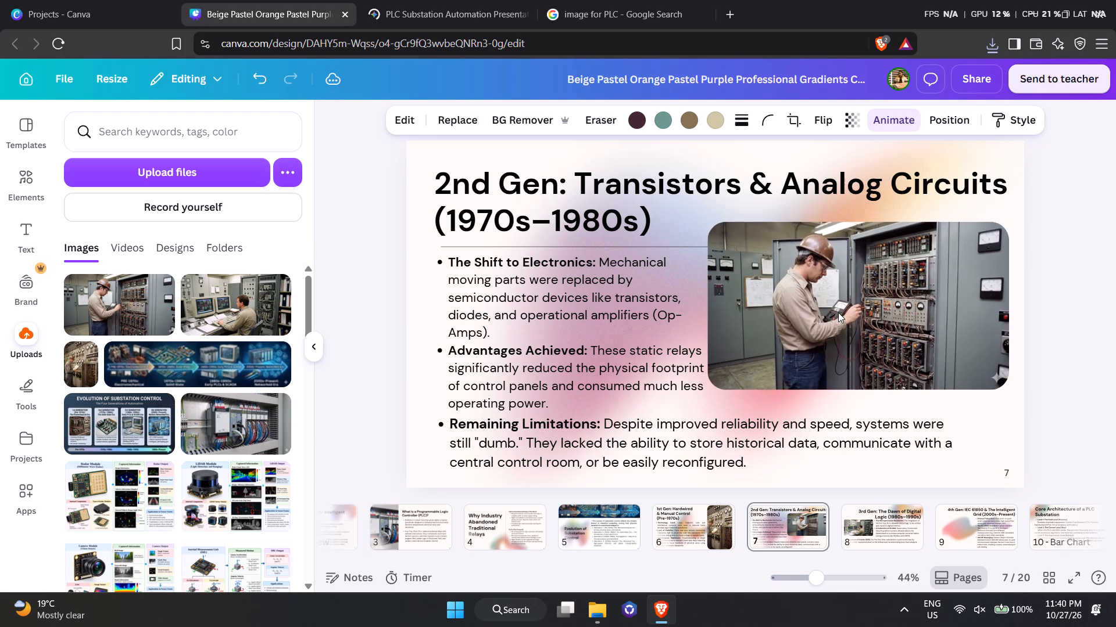
{"action": "key", "text": "Right"}
{"action": "key", "text": "Right"}
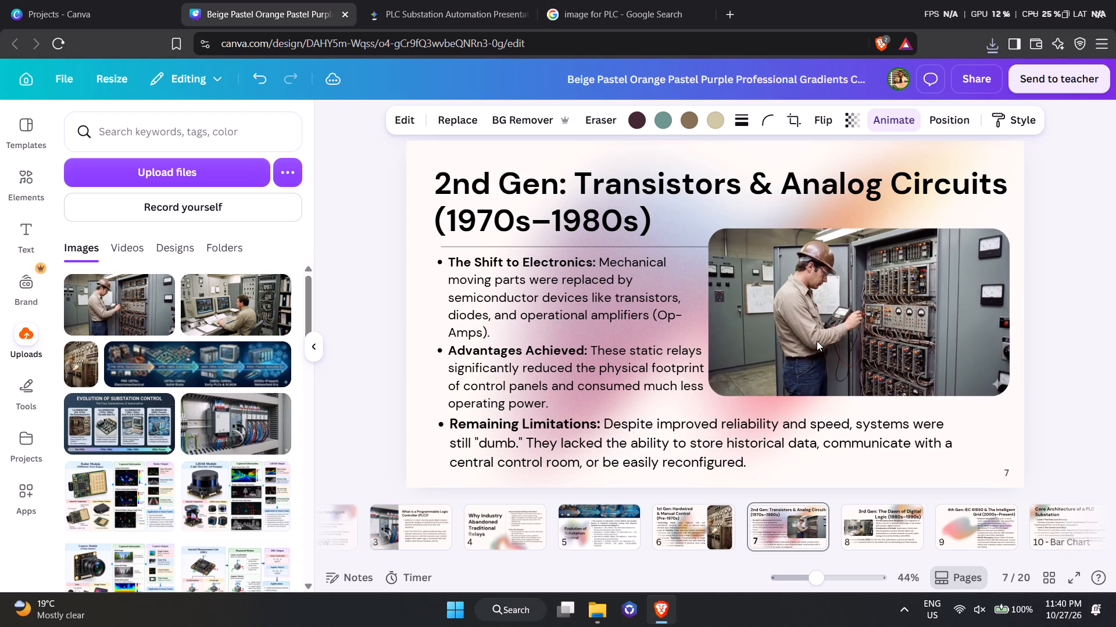
{"action": "key", "text": "Right"}
{"action": "key", "text": "Right"}
{"action": "key", "text": "Up"}
{"action": "key", "text": "Up"}
{"action": "key", "text": "Up"}
{"action": "key", "text": "Right"}
{"action": "key", "text": "Right"}
{"action": "key", "text": "Right"}
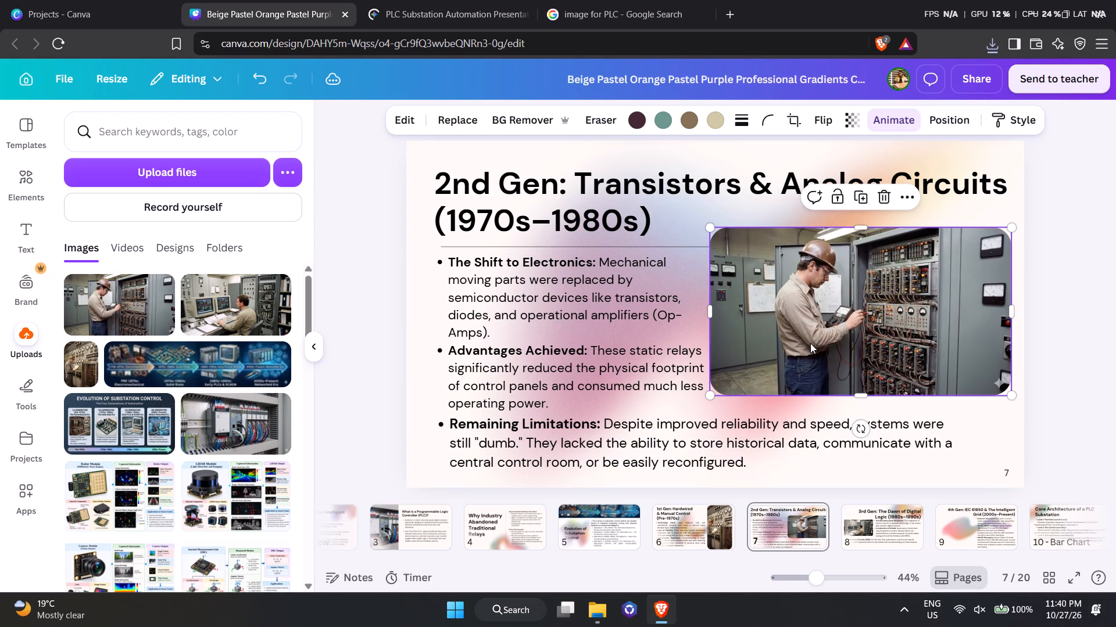
{"action": "left_click", "coordinate": [345, 243]}
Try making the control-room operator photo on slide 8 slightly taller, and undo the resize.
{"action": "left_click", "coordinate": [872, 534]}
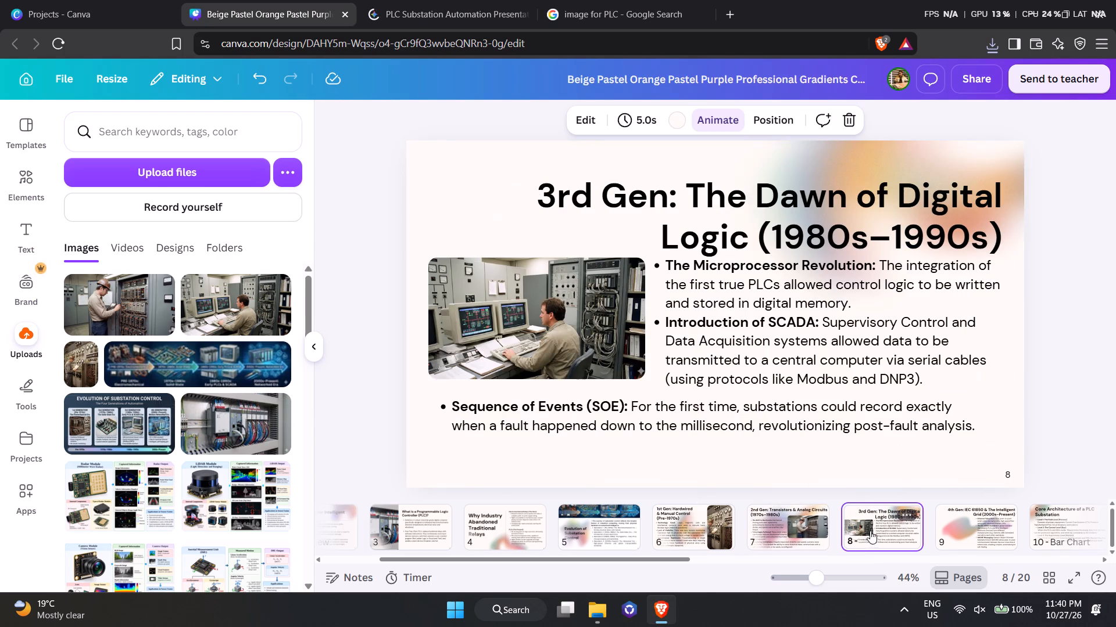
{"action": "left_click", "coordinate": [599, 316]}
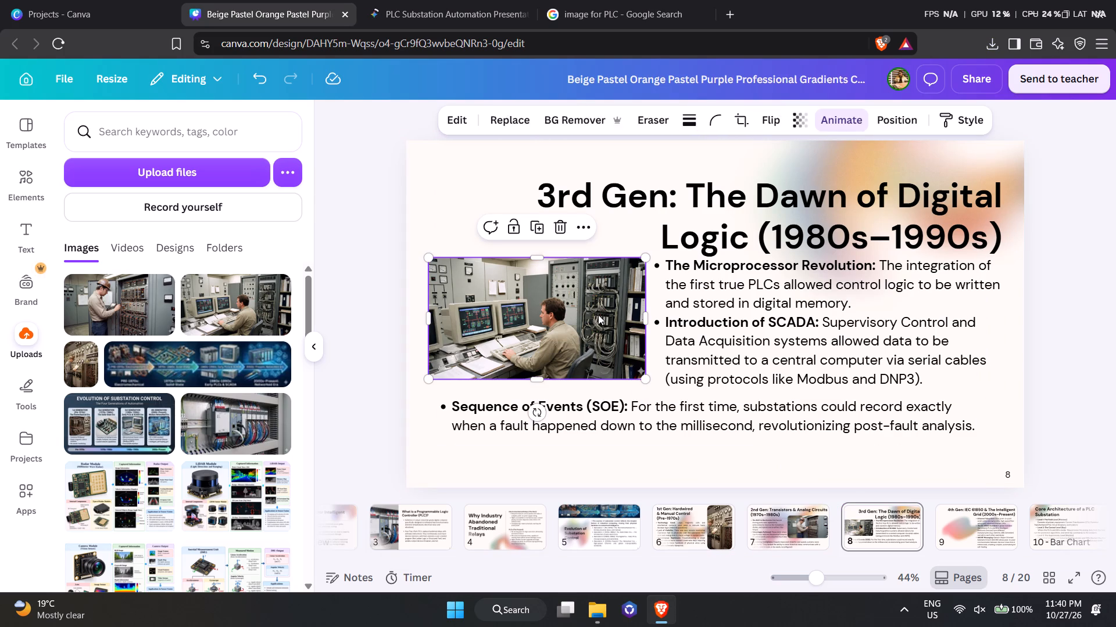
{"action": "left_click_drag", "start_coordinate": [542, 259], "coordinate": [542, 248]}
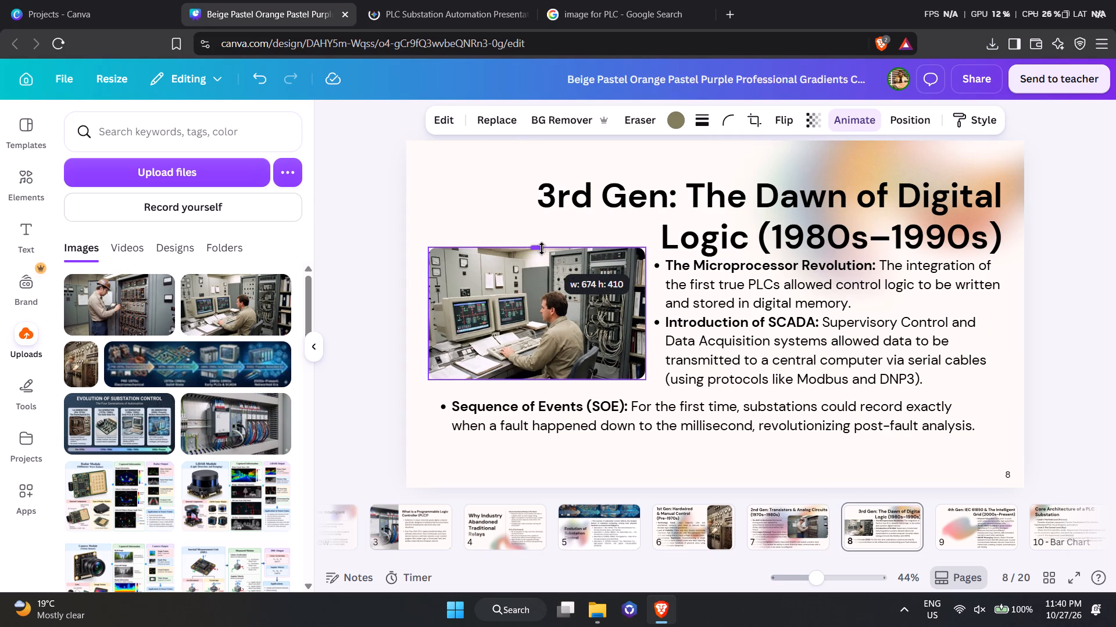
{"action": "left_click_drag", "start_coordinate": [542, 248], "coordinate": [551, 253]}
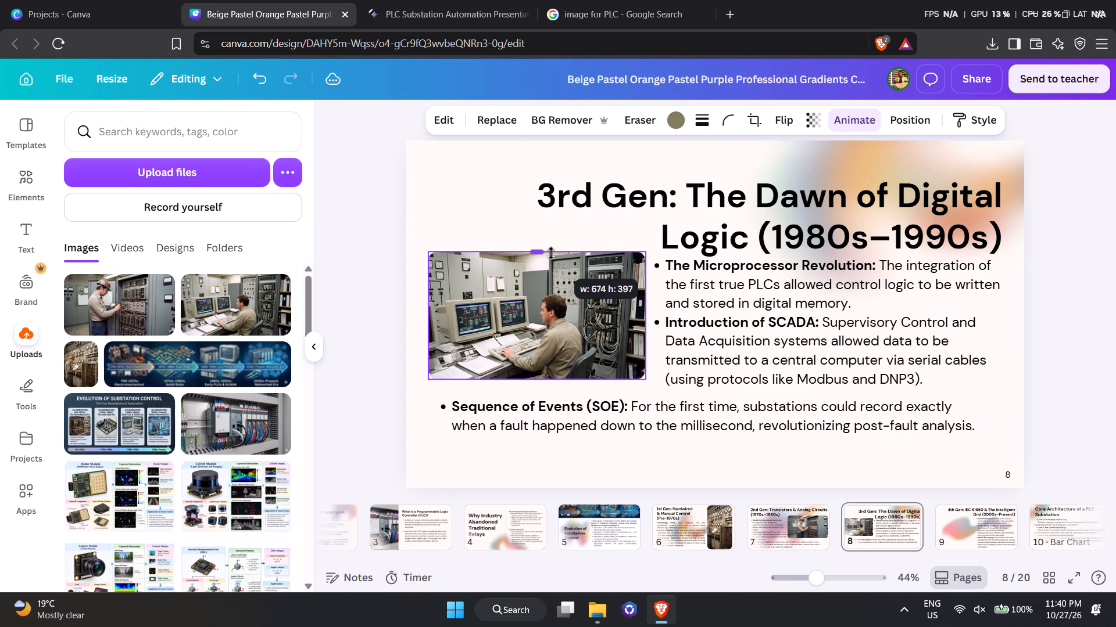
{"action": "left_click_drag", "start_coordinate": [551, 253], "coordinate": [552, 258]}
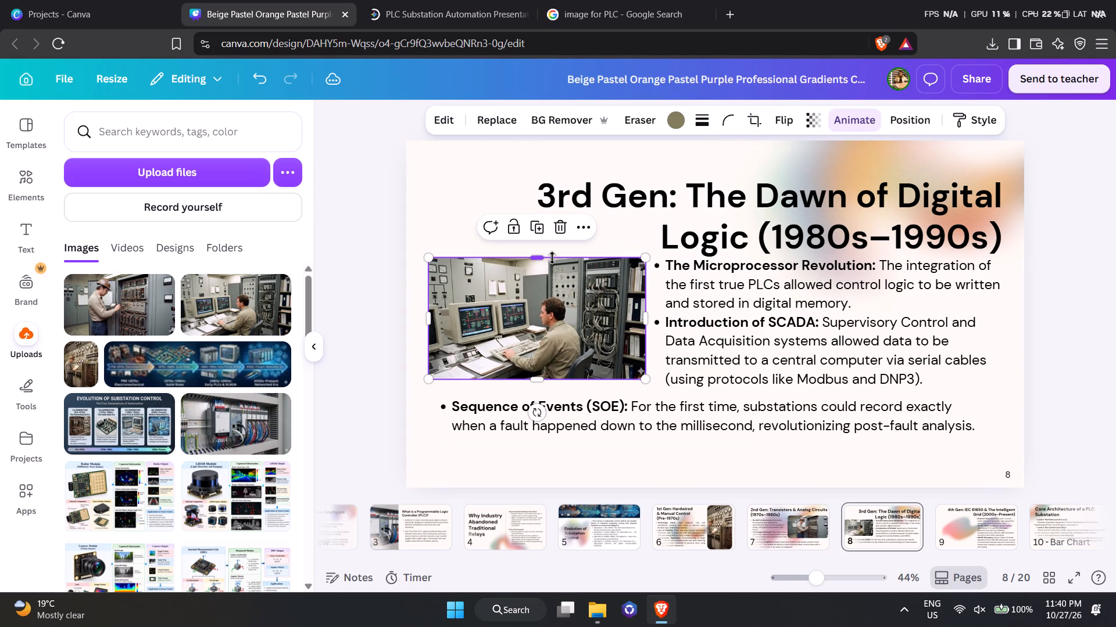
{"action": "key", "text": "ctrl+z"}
{"action": "left_click", "coordinate": [978, 520]}
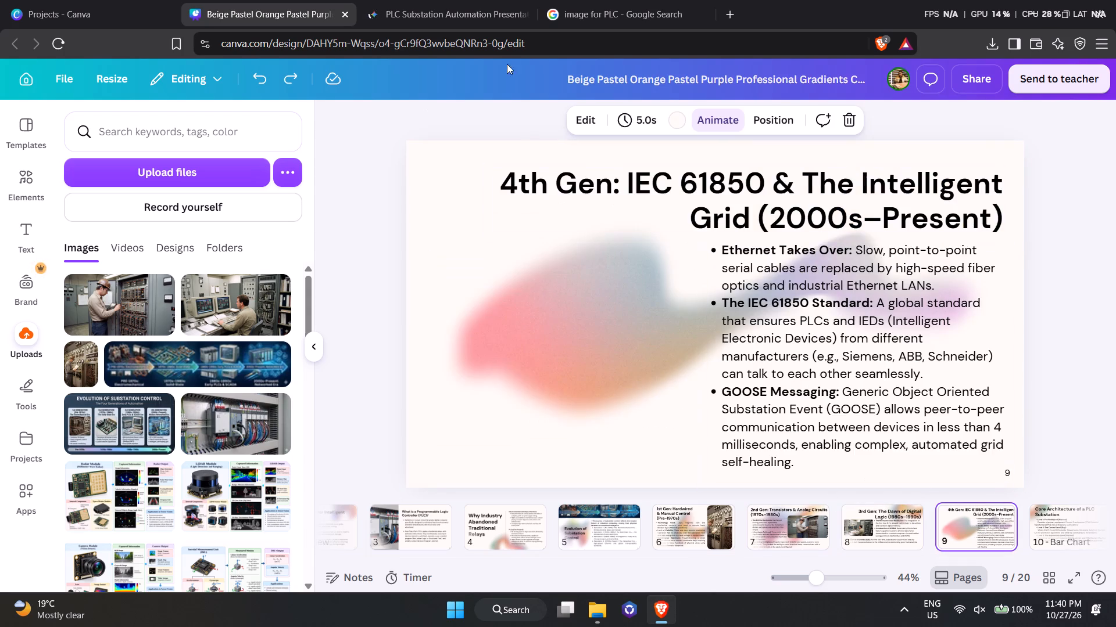
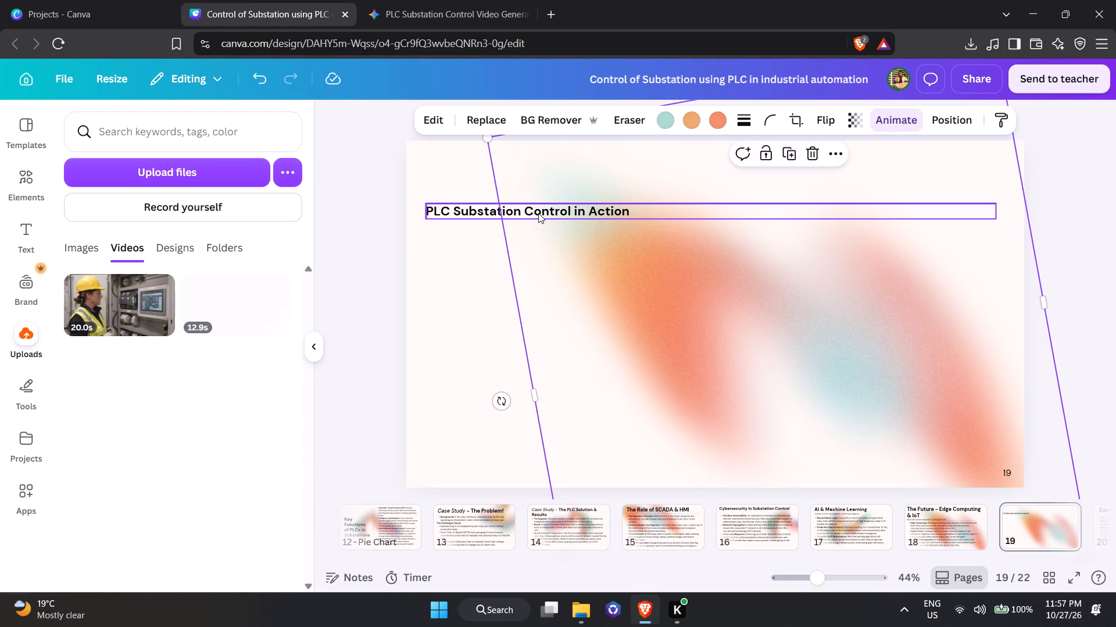
{"action": "left_click", "coordinate": [538, 213]}
{"action": "left_click", "coordinate": [530, 120]}
{"action": "type", "text": "80"}
{"action": "key", "text": "Return"}
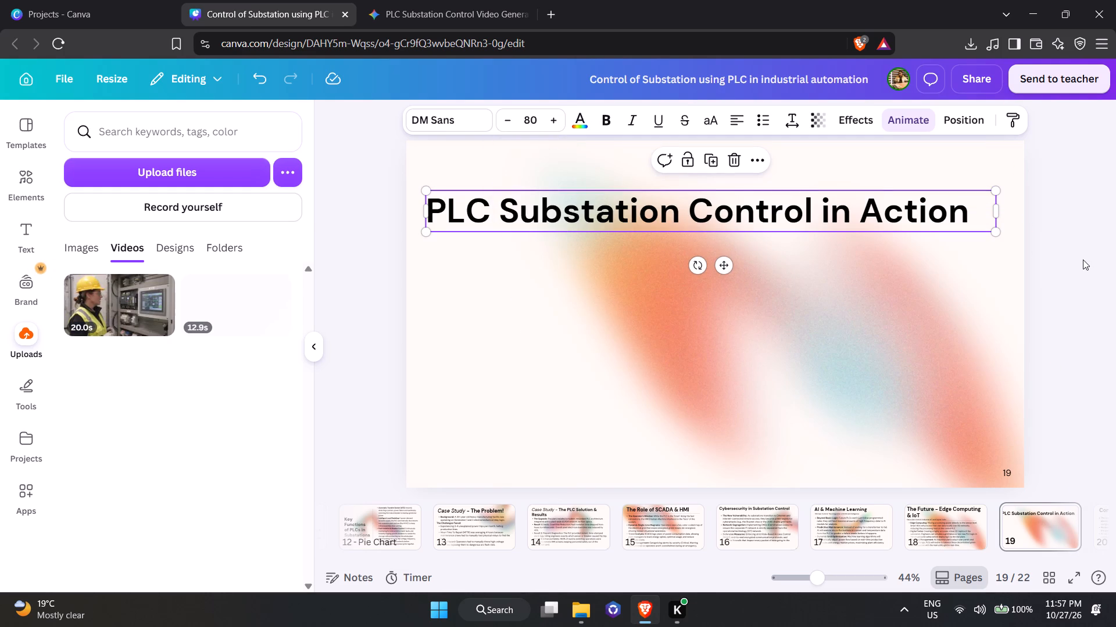
{"action": "left_click", "coordinate": [1090, 264]}
Move the heading up near slide 19's top edge, roughly centred across the slide, and deselect it.
{"action": "left_click", "coordinate": [810, 214]}
{"action": "left_click_drag", "start_coordinate": [810, 214], "coordinate": [821, 188]}
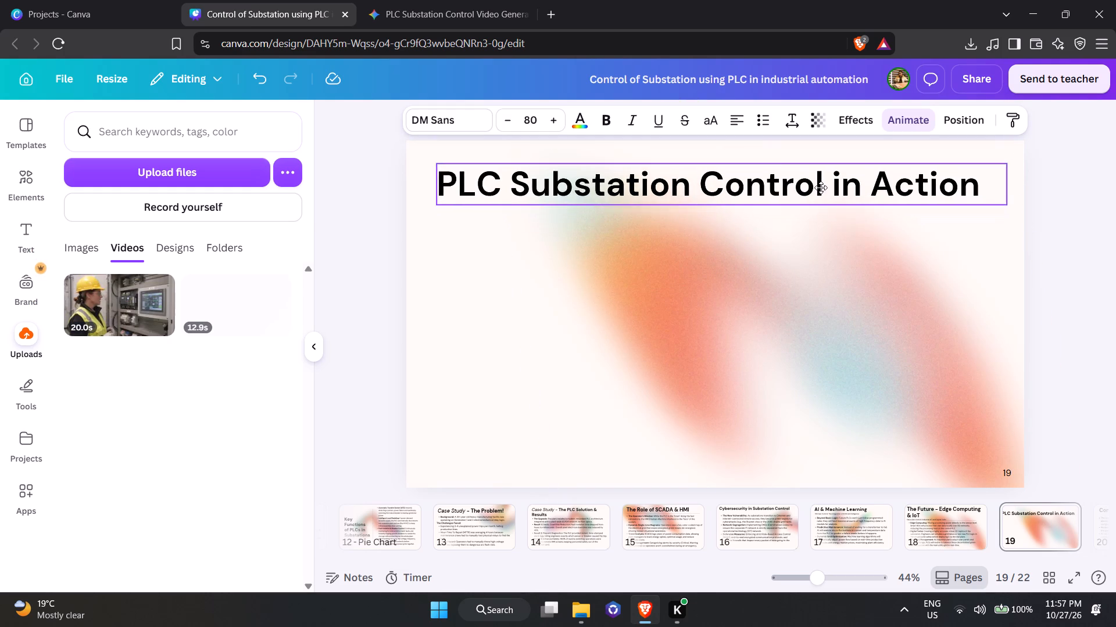
{"action": "left_click_drag", "start_coordinate": [821, 188], "coordinate": [818, 176]}
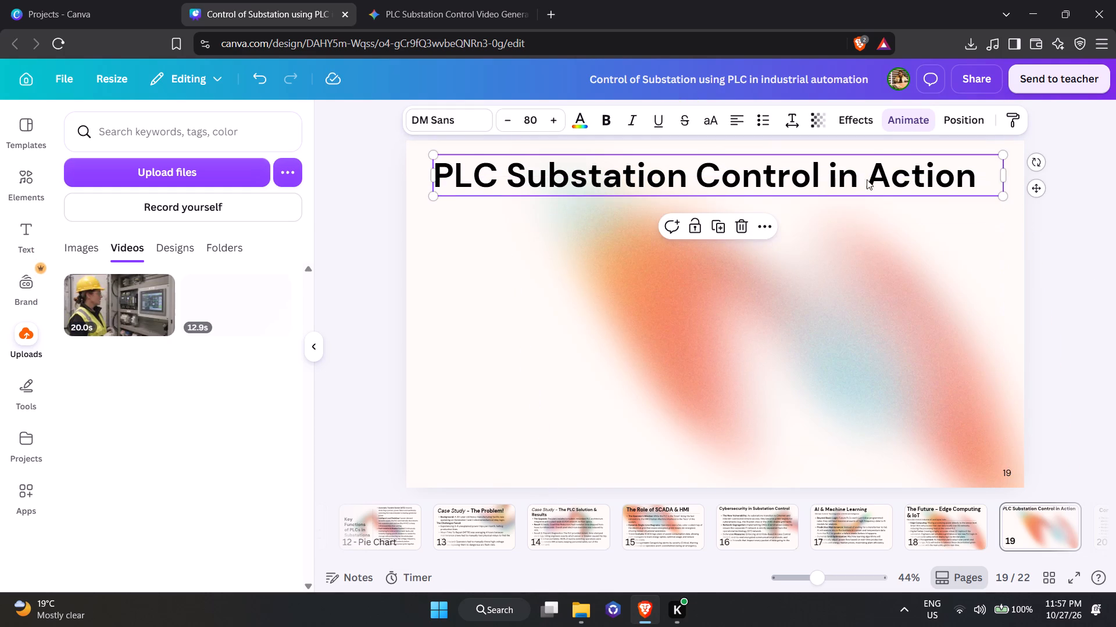
{"action": "left_click", "coordinate": [1069, 264]}
Shift slide 19's blurred gradient graphic up and toward the slide's left edge, and deselect it.
{"action": "left_click", "coordinate": [810, 335]}
{"action": "left_click_drag", "start_coordinate": [810, 335], "coordinate": [754, 283]}
{"action": "left_click", "coordinate": [1102, 361]}
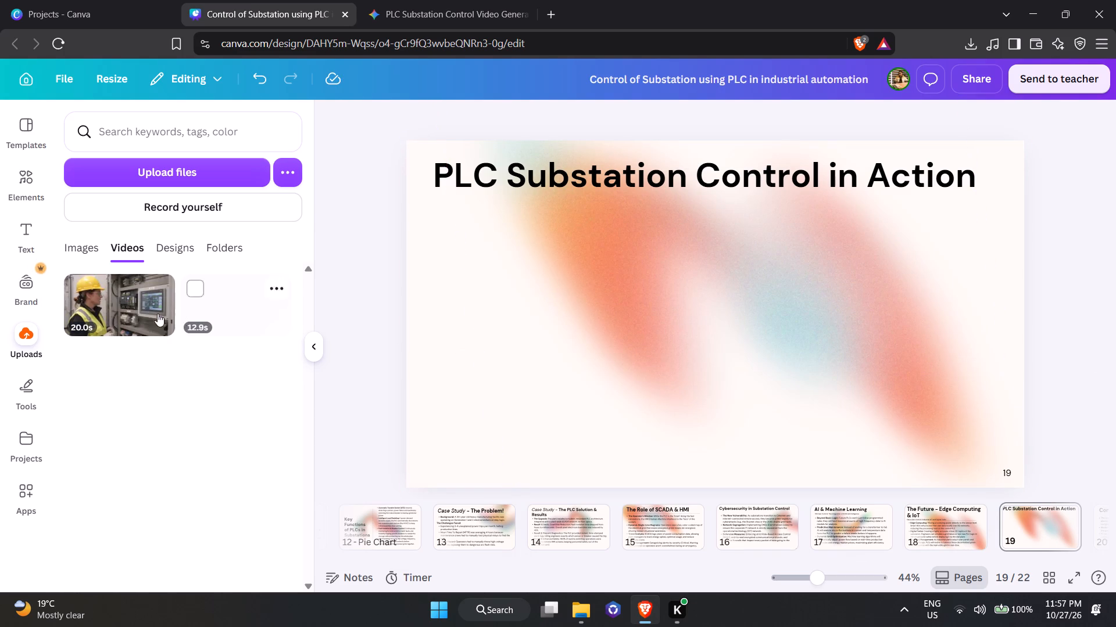
Add the uploaded 20.0-second Gemini video to slide 19 and position it just below the heading.
{"action": "left_click", "coordinate": [94, 311]}
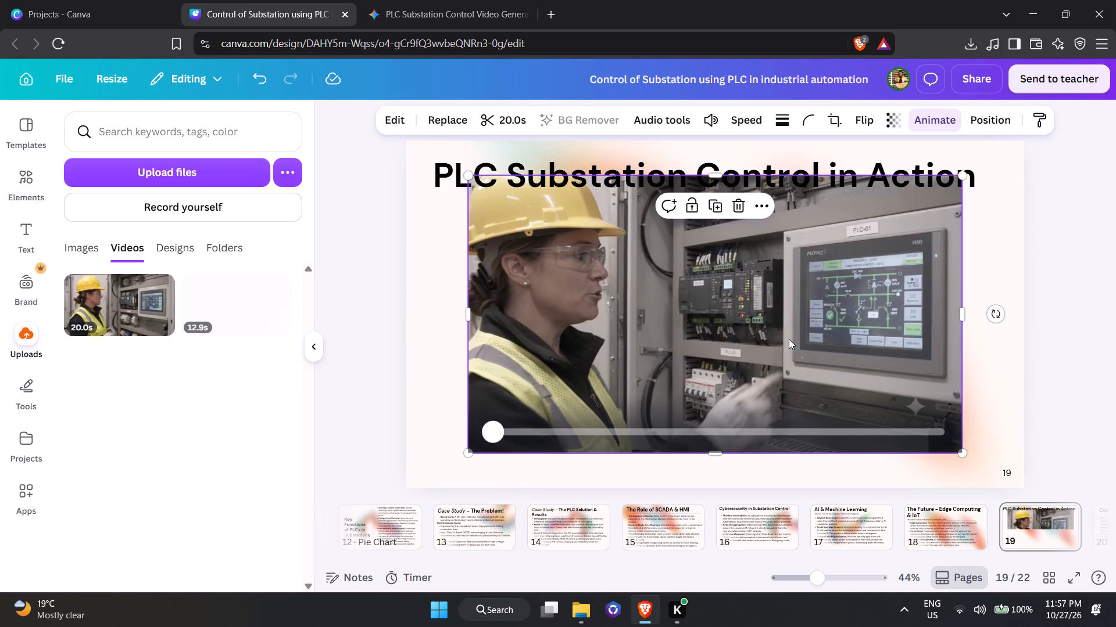
{"action": "left_click", "coordinate": [789, 340]}
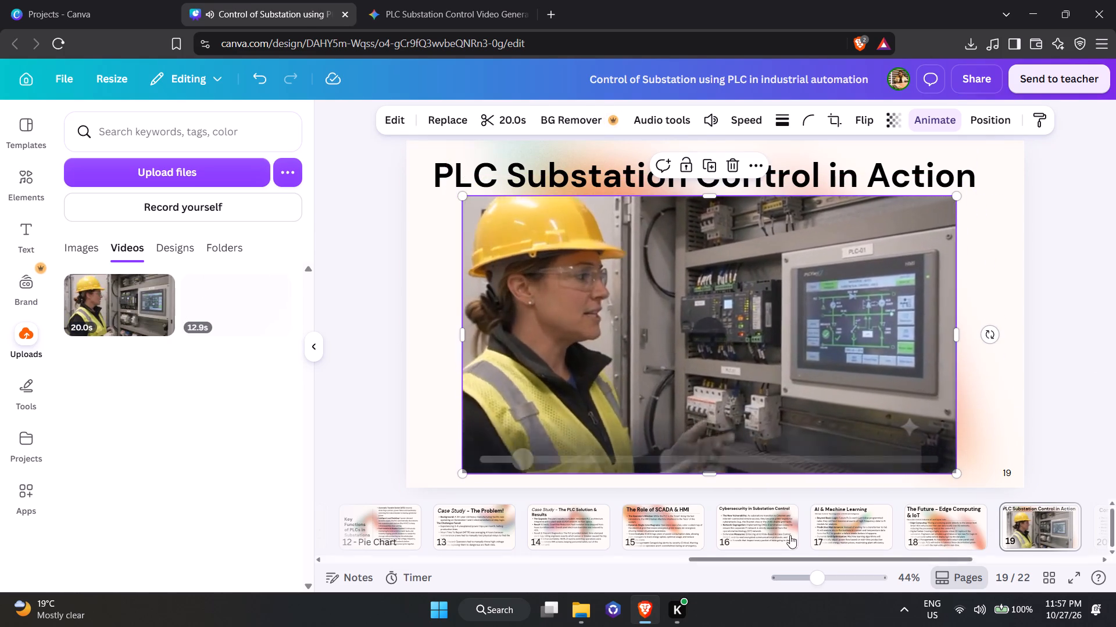
Preview slide 19 and its video in full-screen presentation mode, stepping back to slide 18 and returning to slide 19.
{"action": "left_click", "coordinate": [1066, 576]}
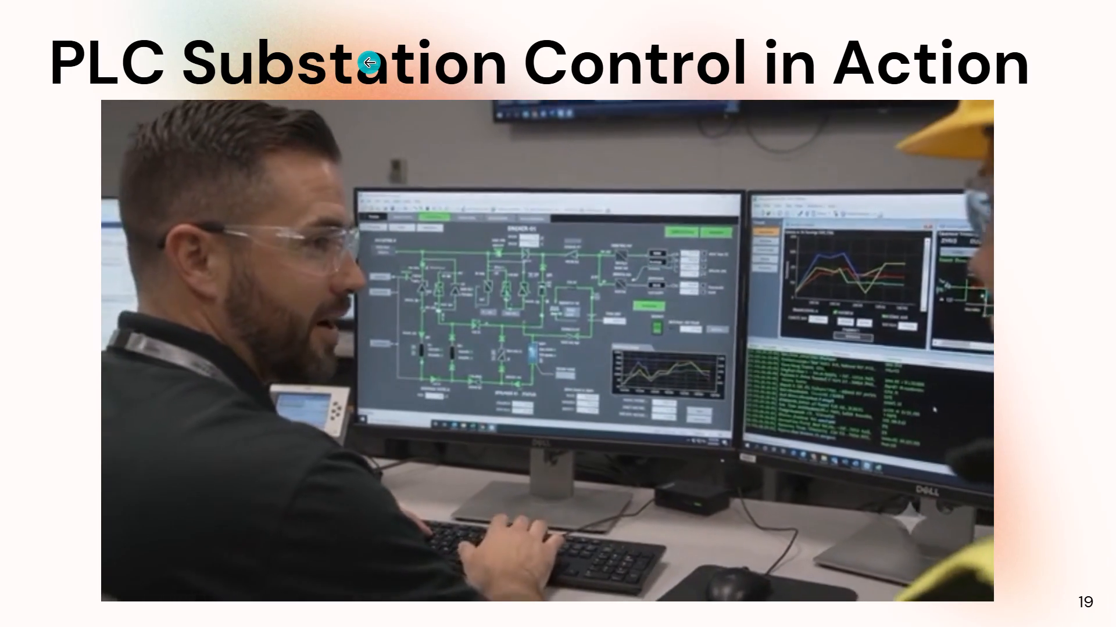
{"action": "left_click", "coordinate": [369, 63]}
{"action": "right_click", "coordinate": [369, 63]}
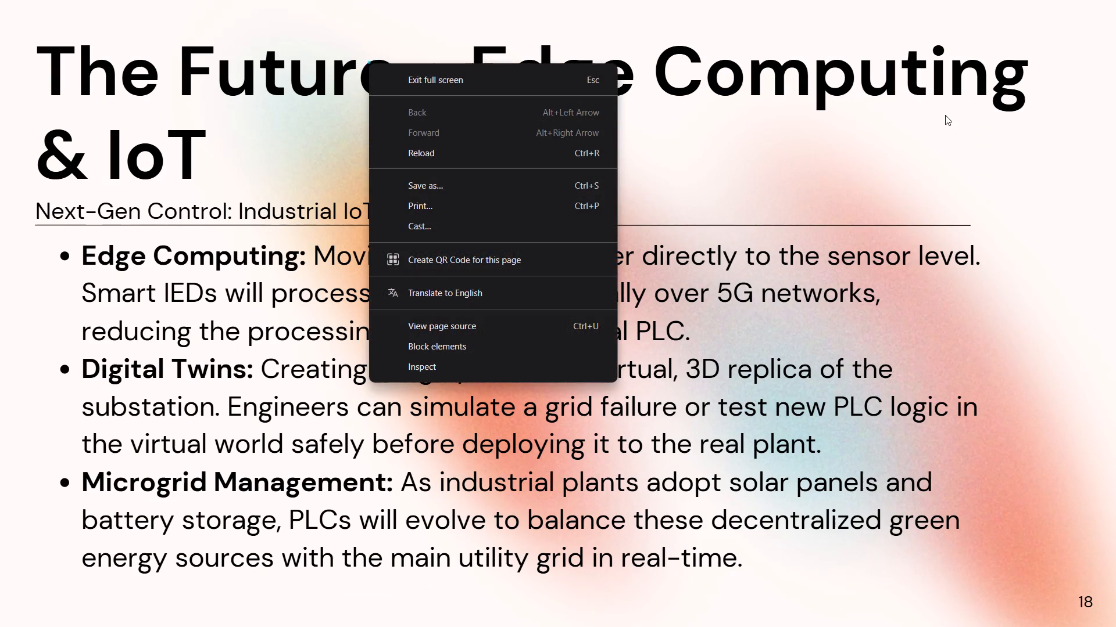
{"action": "left_click", "coordinate": [947, 117]}
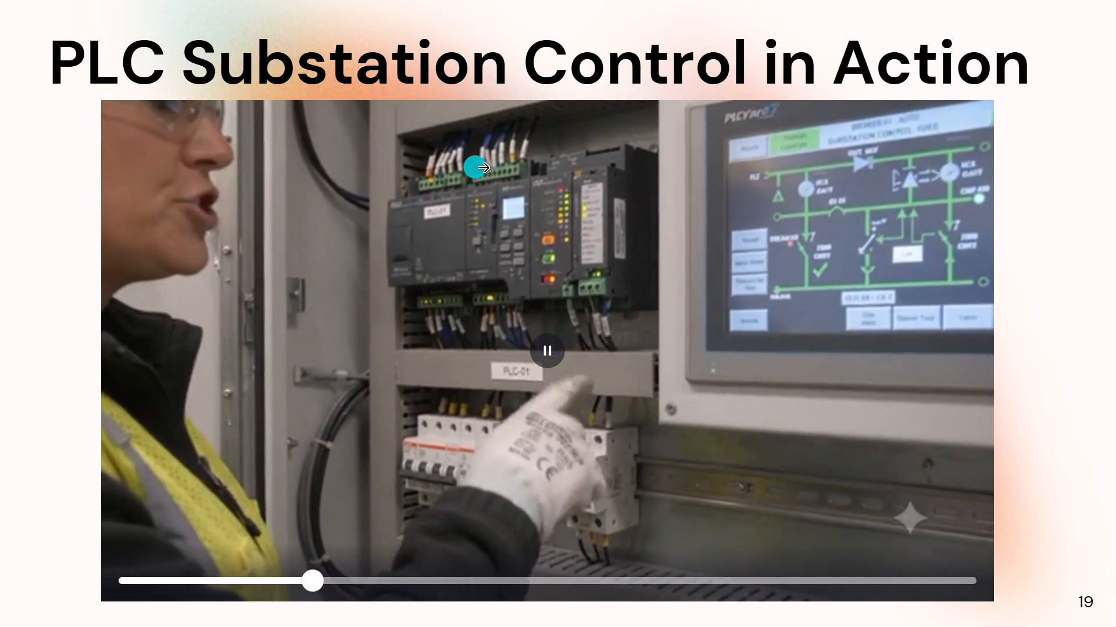
Exit the full-screen preview, return to editing slide 19, and clear the page selection.
{"action": "key", "text": "Escape"}
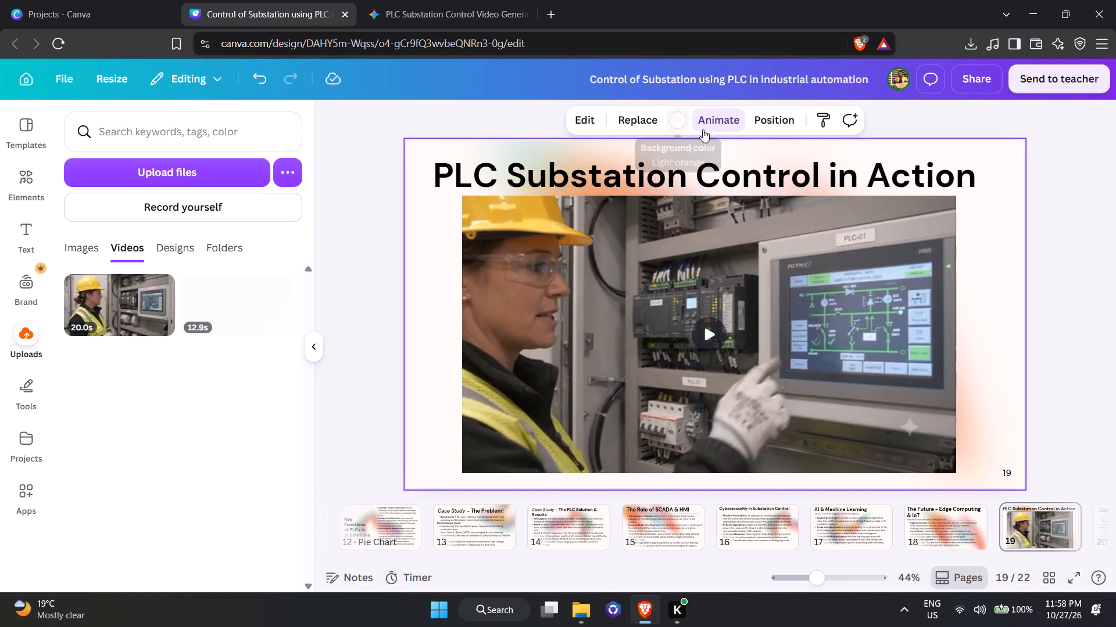
{"action": "left_click", "coordinate": [1091, 403]}
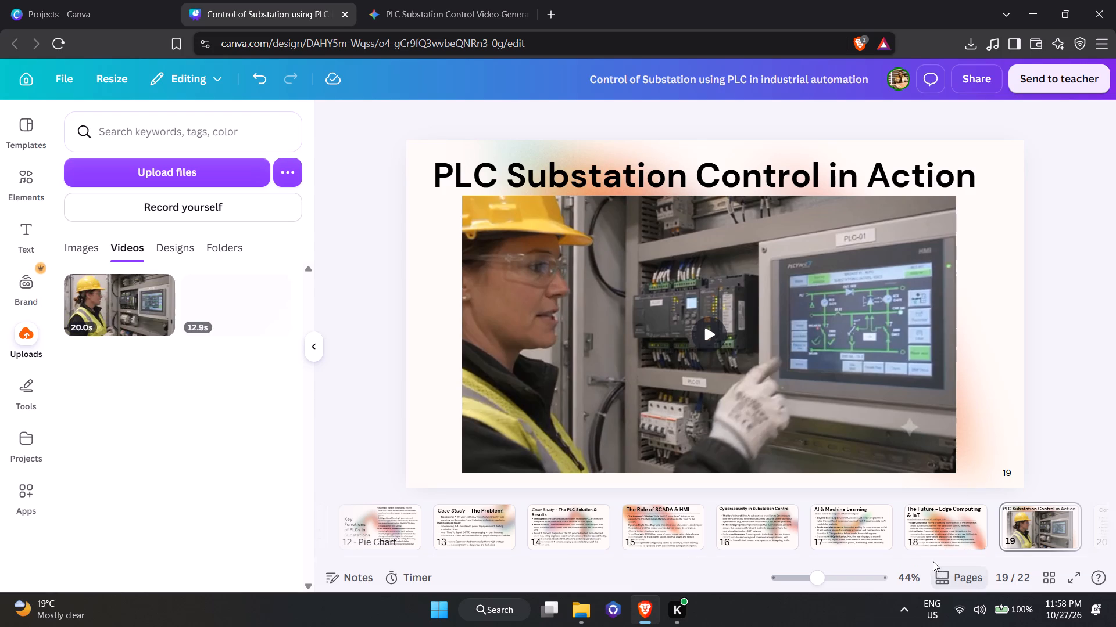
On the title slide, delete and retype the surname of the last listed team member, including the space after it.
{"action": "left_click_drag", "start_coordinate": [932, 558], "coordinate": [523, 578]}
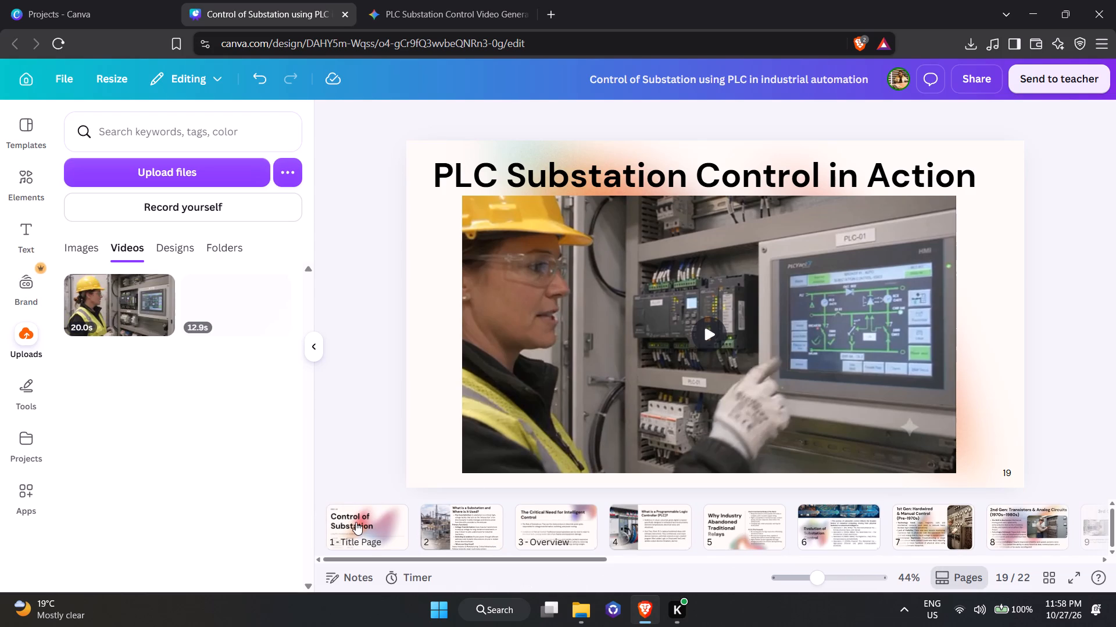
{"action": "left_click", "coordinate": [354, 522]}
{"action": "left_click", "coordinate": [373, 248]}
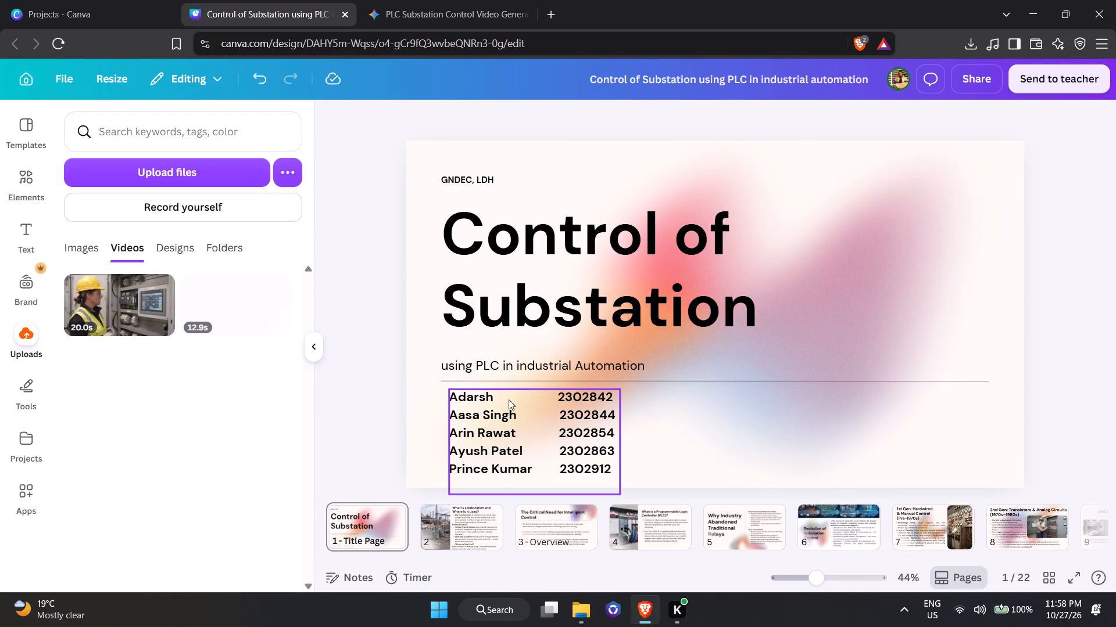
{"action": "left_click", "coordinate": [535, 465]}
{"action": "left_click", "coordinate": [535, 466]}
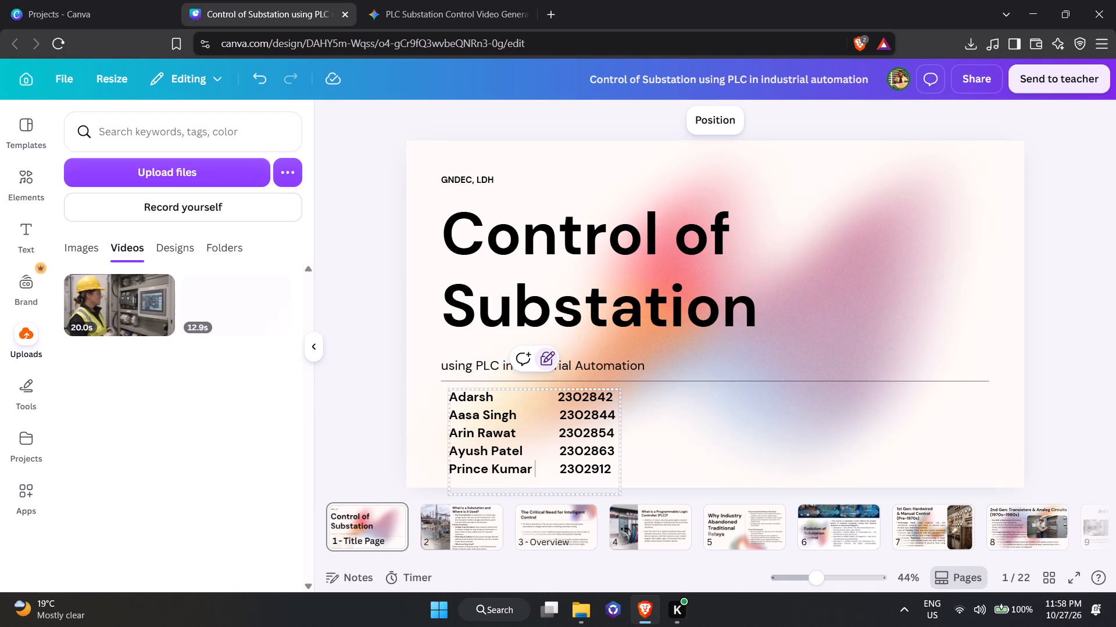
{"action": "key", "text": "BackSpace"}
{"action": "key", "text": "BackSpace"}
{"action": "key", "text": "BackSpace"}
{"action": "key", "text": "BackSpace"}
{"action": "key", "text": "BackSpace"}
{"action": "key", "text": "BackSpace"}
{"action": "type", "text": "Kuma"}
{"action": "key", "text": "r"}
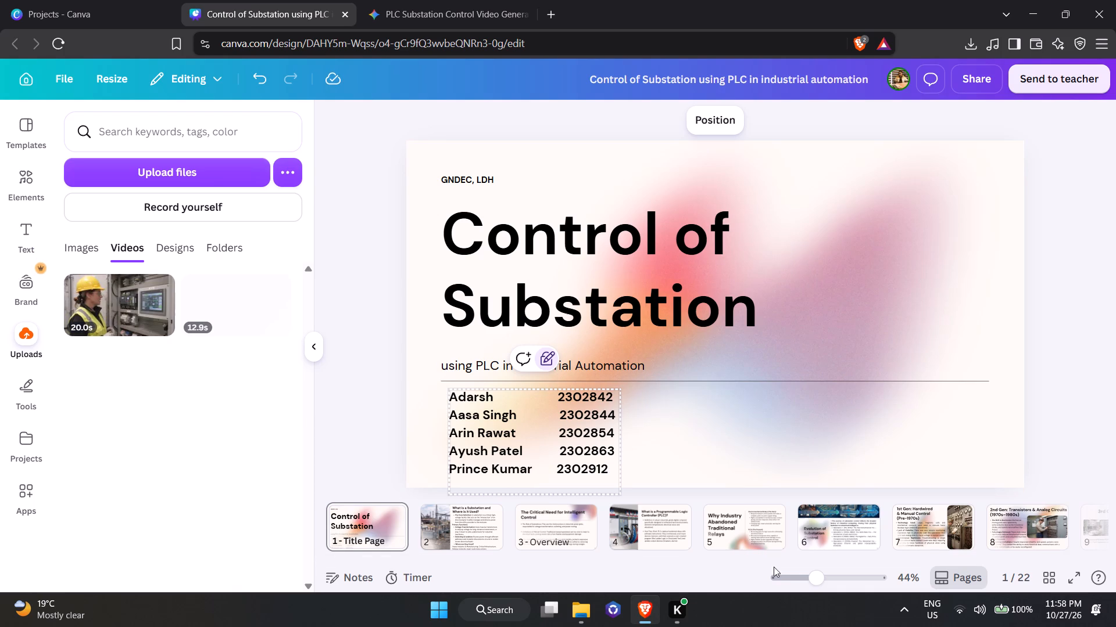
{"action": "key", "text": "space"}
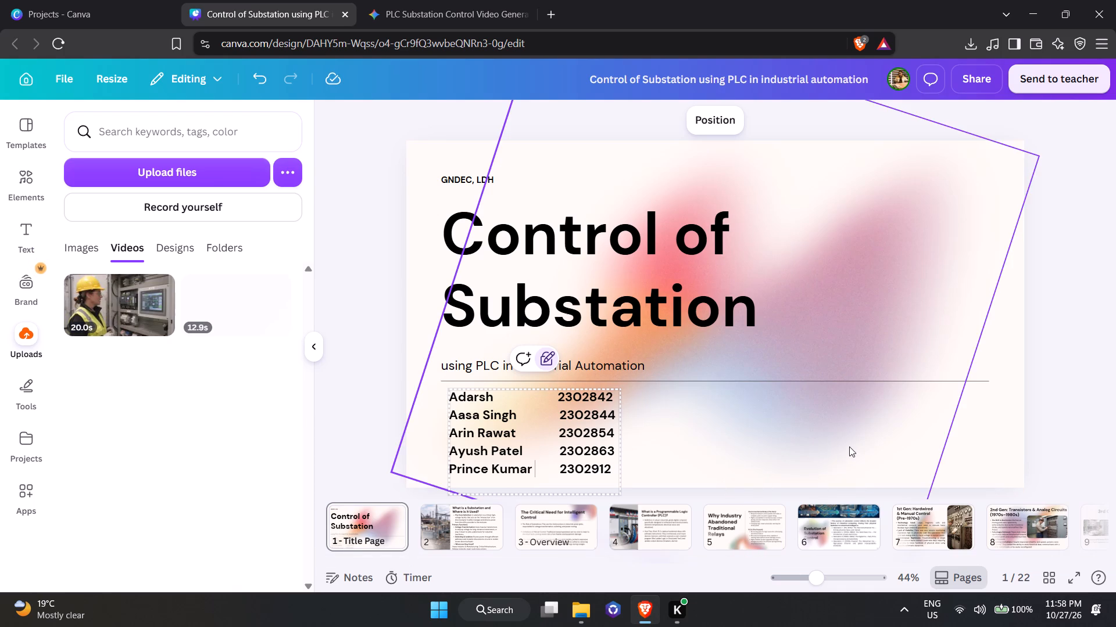
Set the presentation's download file type to PPTX and review the tip for improving download quality.
{"action": "left_click", "coordinate": [1047, 75]}
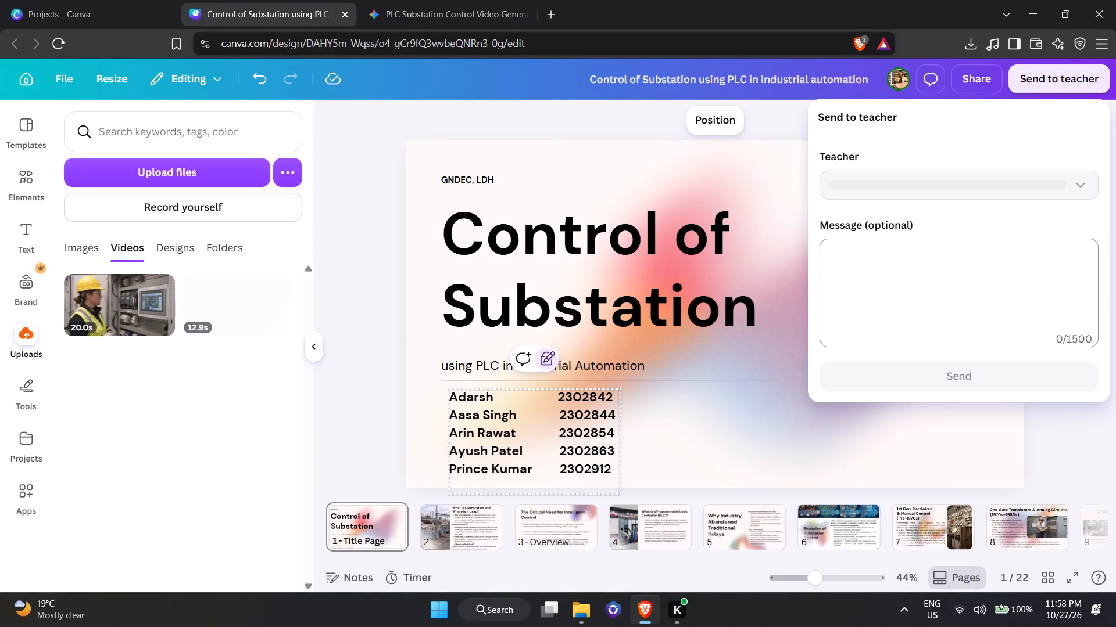
{"action": "left_click", "coordinate": [985, 73]}
{"action": "left_click", "coordinate": [985, 73]}
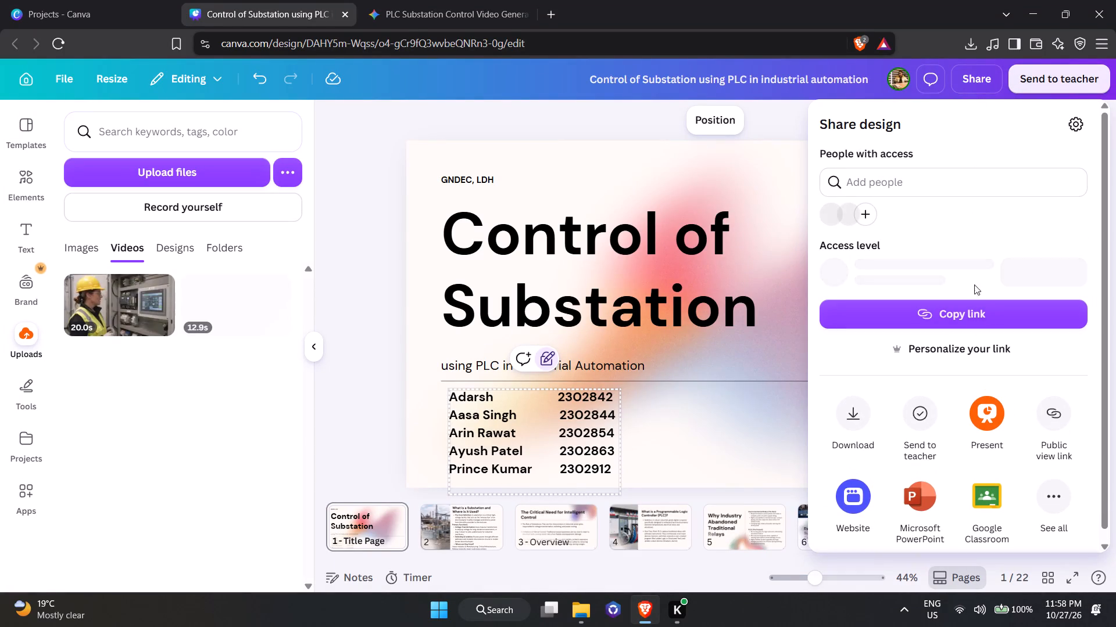
{"action": "left_click", "coordinate": [854, 416]}
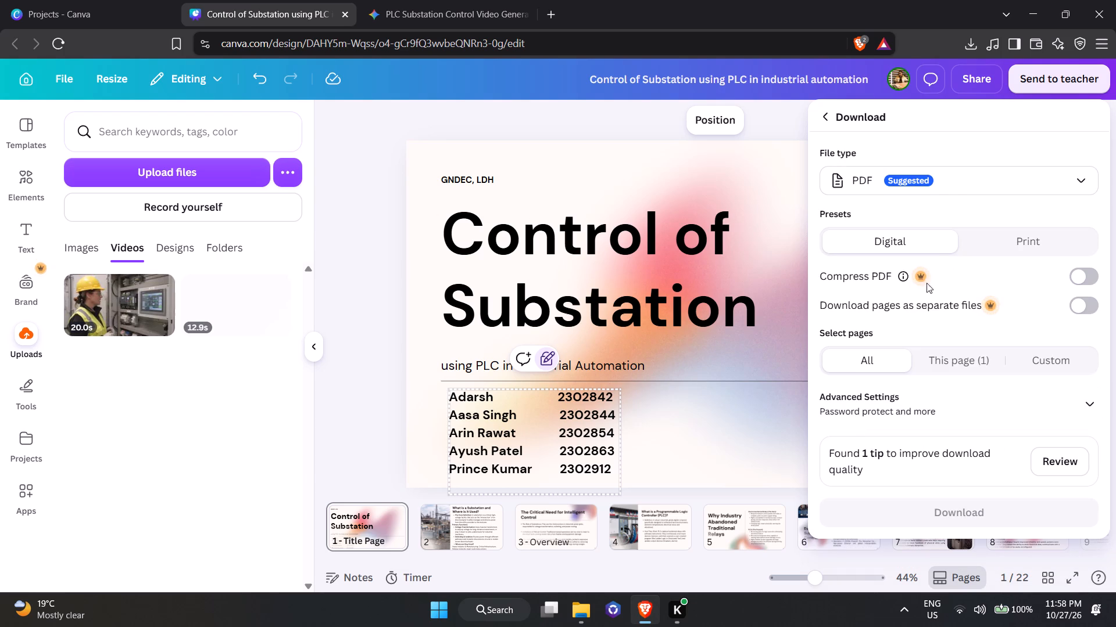
{"action": "left_click", "coordinate": [968, 174]}
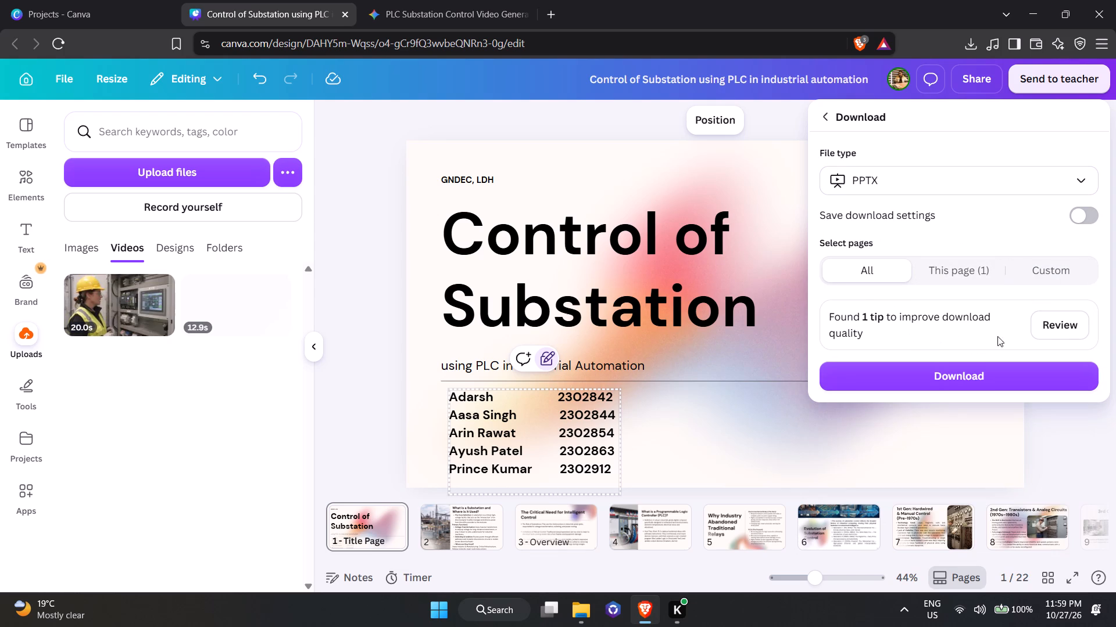
{"action": "left_click", "coordinate": [1069, 321]}
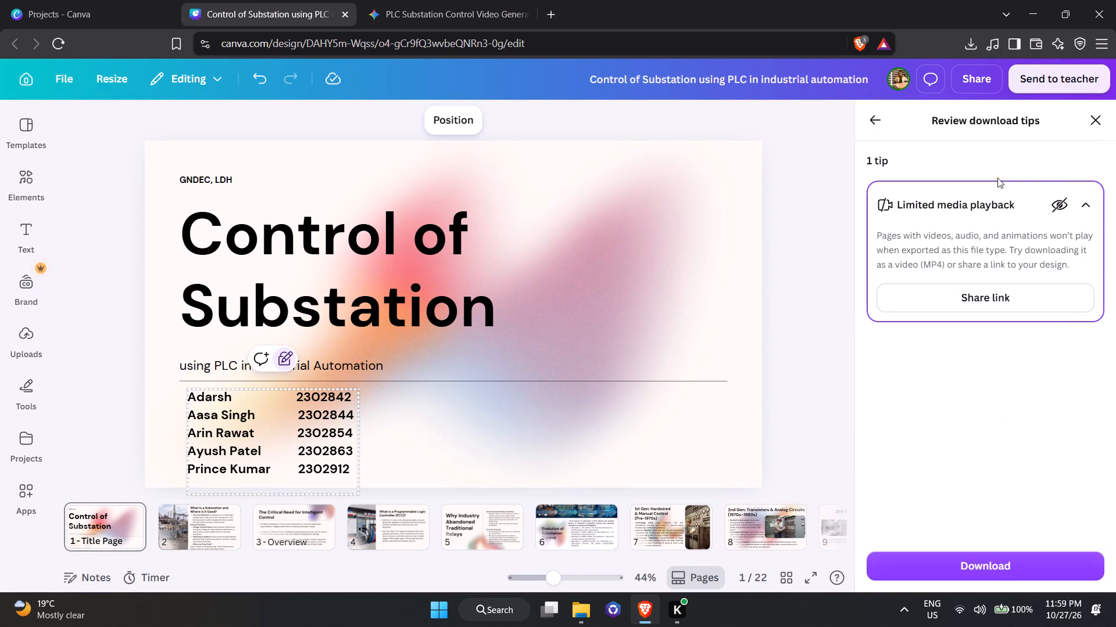
Close the download tips, set the design's sharing access to Anyone with the link with Can view permission, and copy the link.
{"action": "left_click", "coordinate": [1097, 127]}
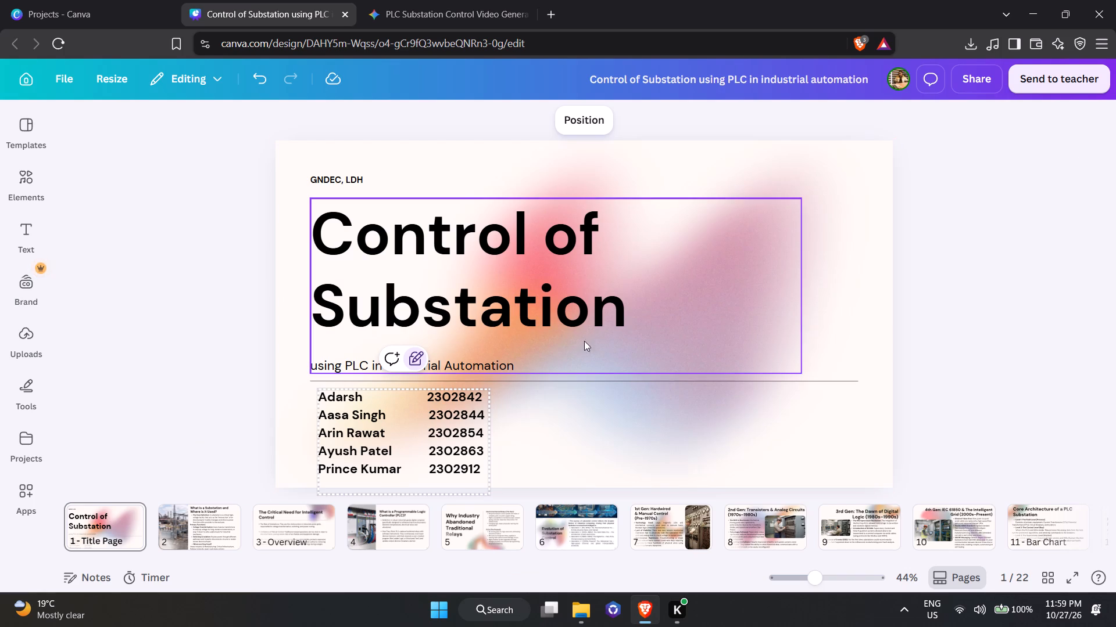
{"action": "left_click", "coordinate": [983, 89]}
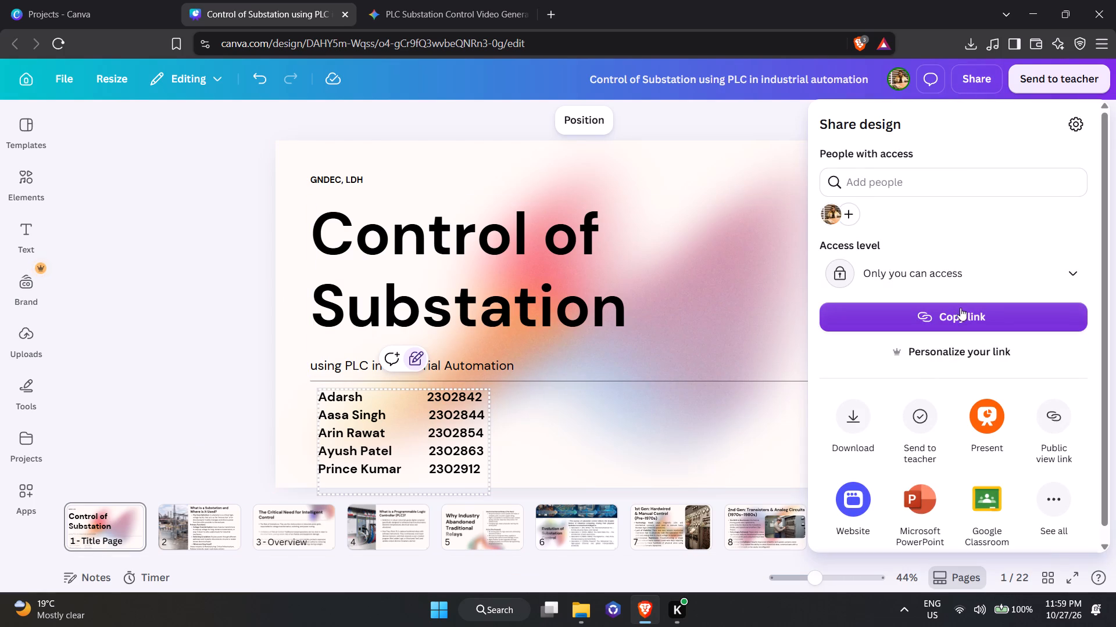
{"action": "left_click", "coordinate": [971, 267]}
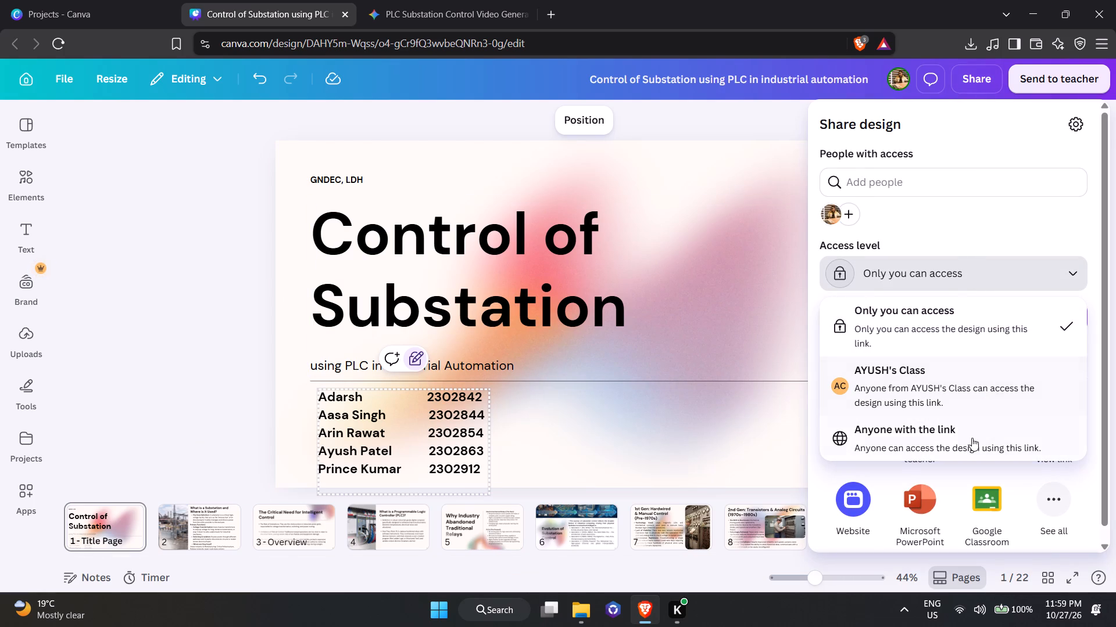
{"action": "left_click", "coordinate": [972, 438]}
{"action": "left_click", "coordinate": [967, 315]}
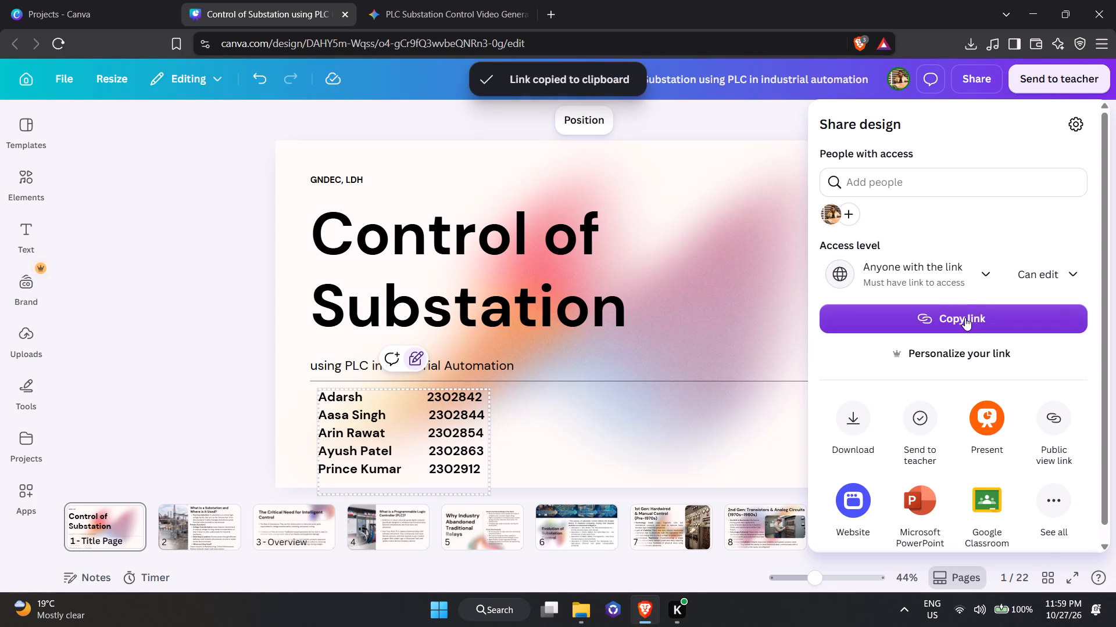
{"action": "left_click", "coordinate": [1053, 276]}
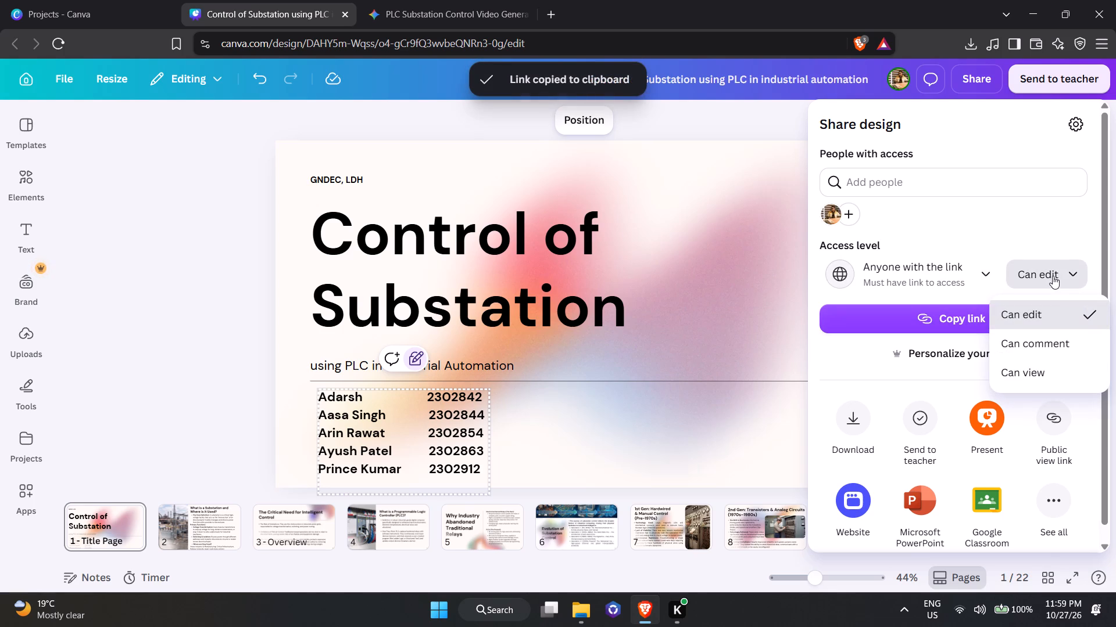
{"action": "left_click", "coordinate": [1050, 371]}
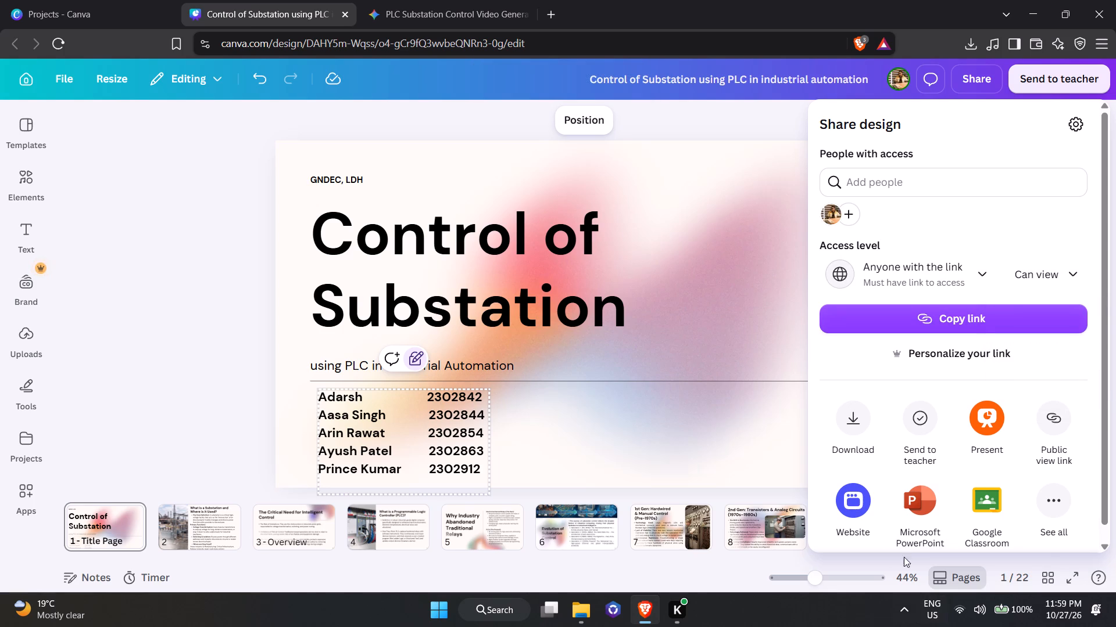
{"action": "left_click", "coordinate": [977, 329]}
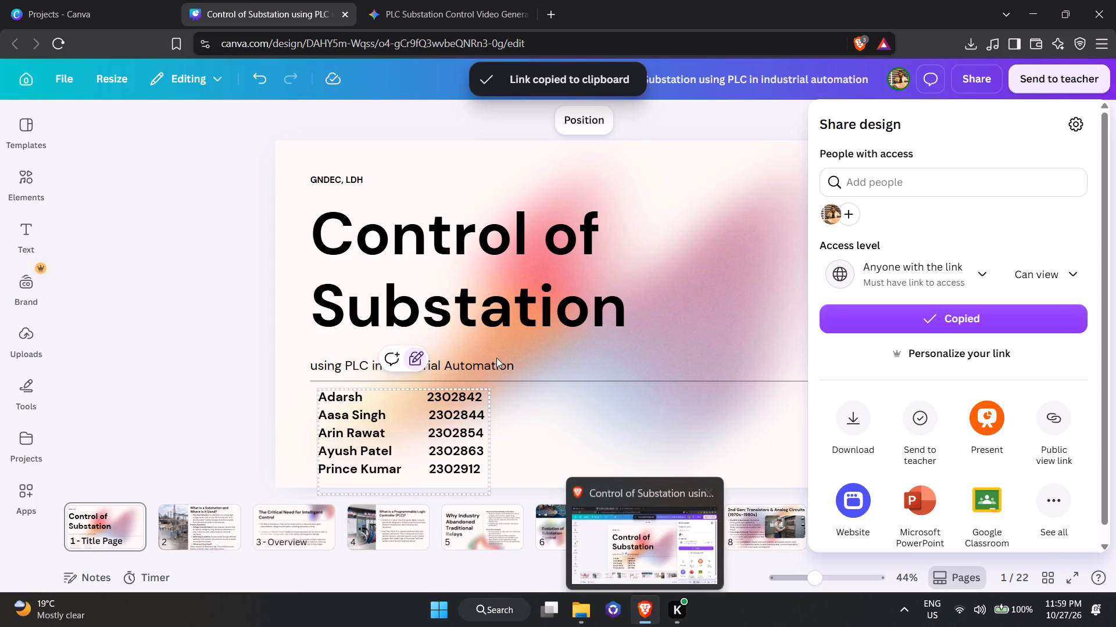
Open the WhatsApp site at whatsapp.com/download in a new browser tab.
{"action": "left_click", "coordinate": [541, 17]}
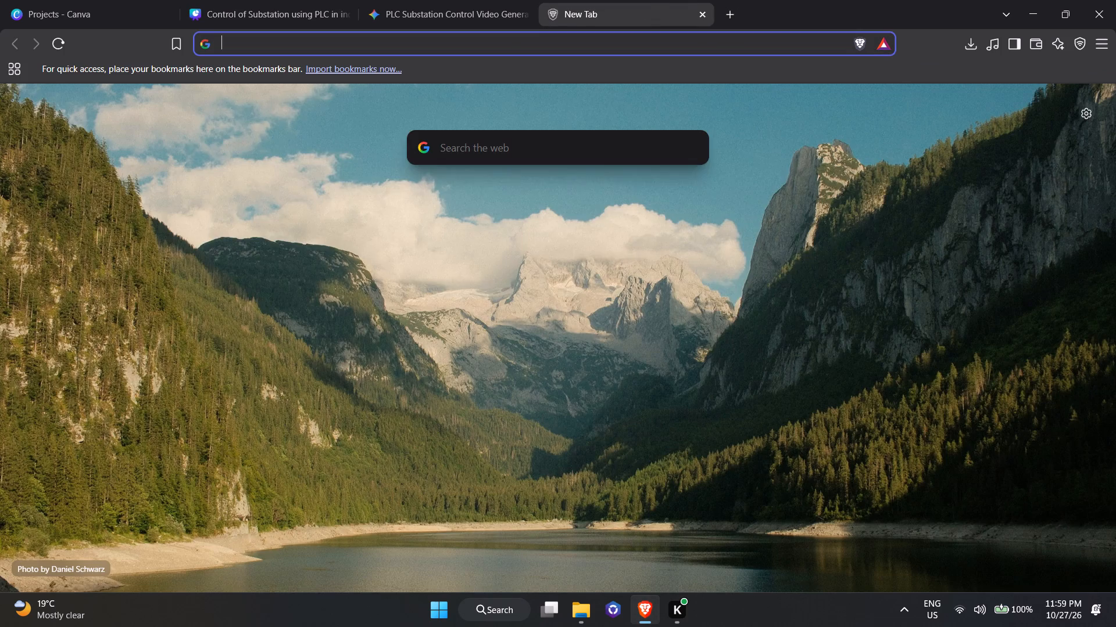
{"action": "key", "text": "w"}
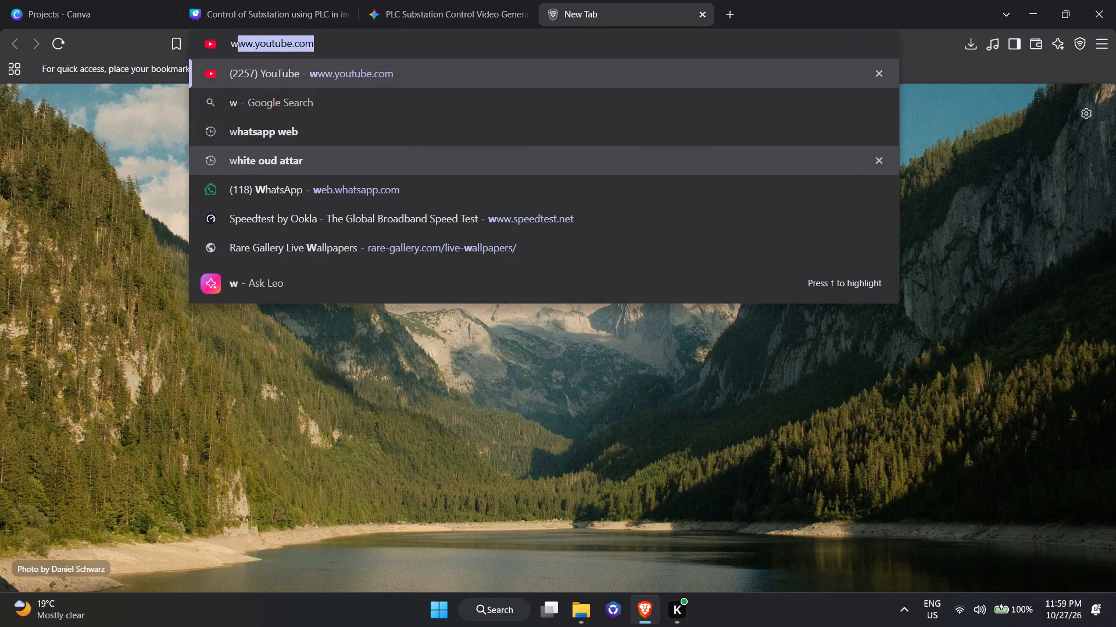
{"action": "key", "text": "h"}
{"action": "key", "text": "Return"}
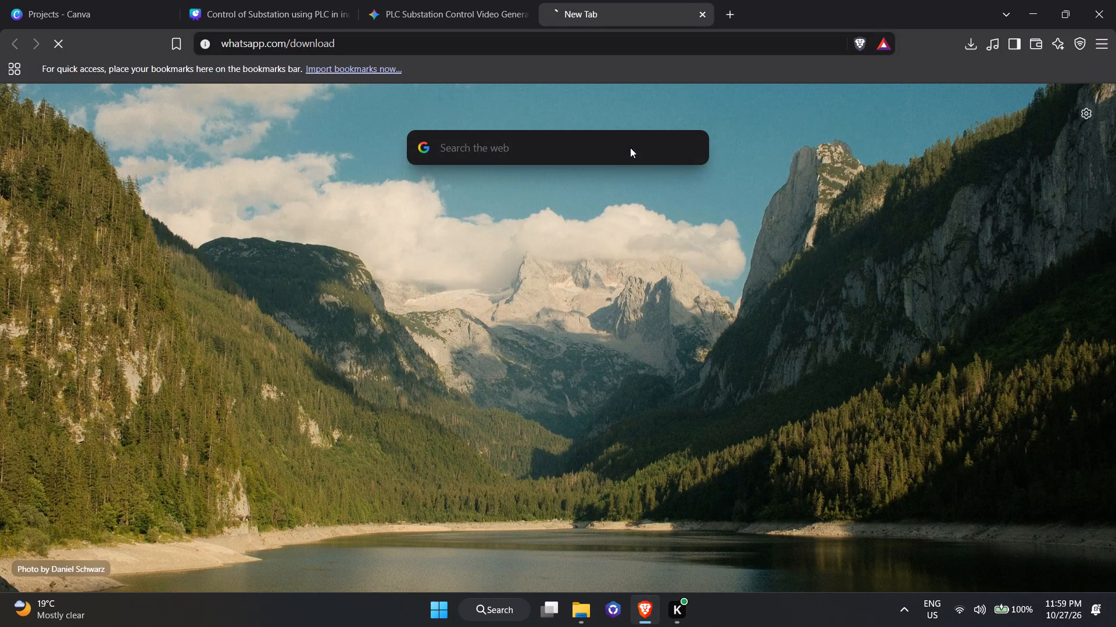